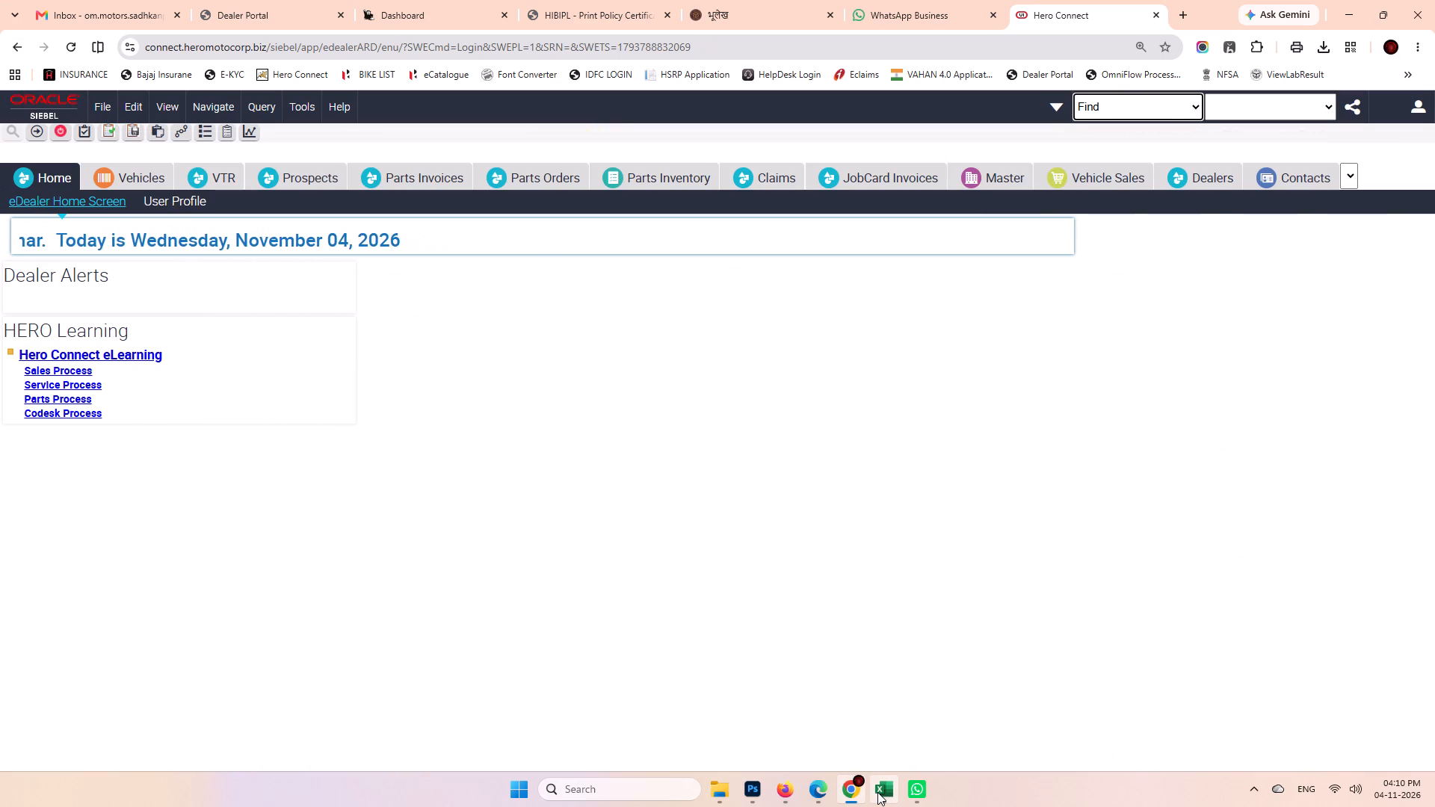
Check the latest stock date in OM_DMS_FILE, and query the Hero Connect vehicle list for DC dates >02/11/2026.
click(877, 792)
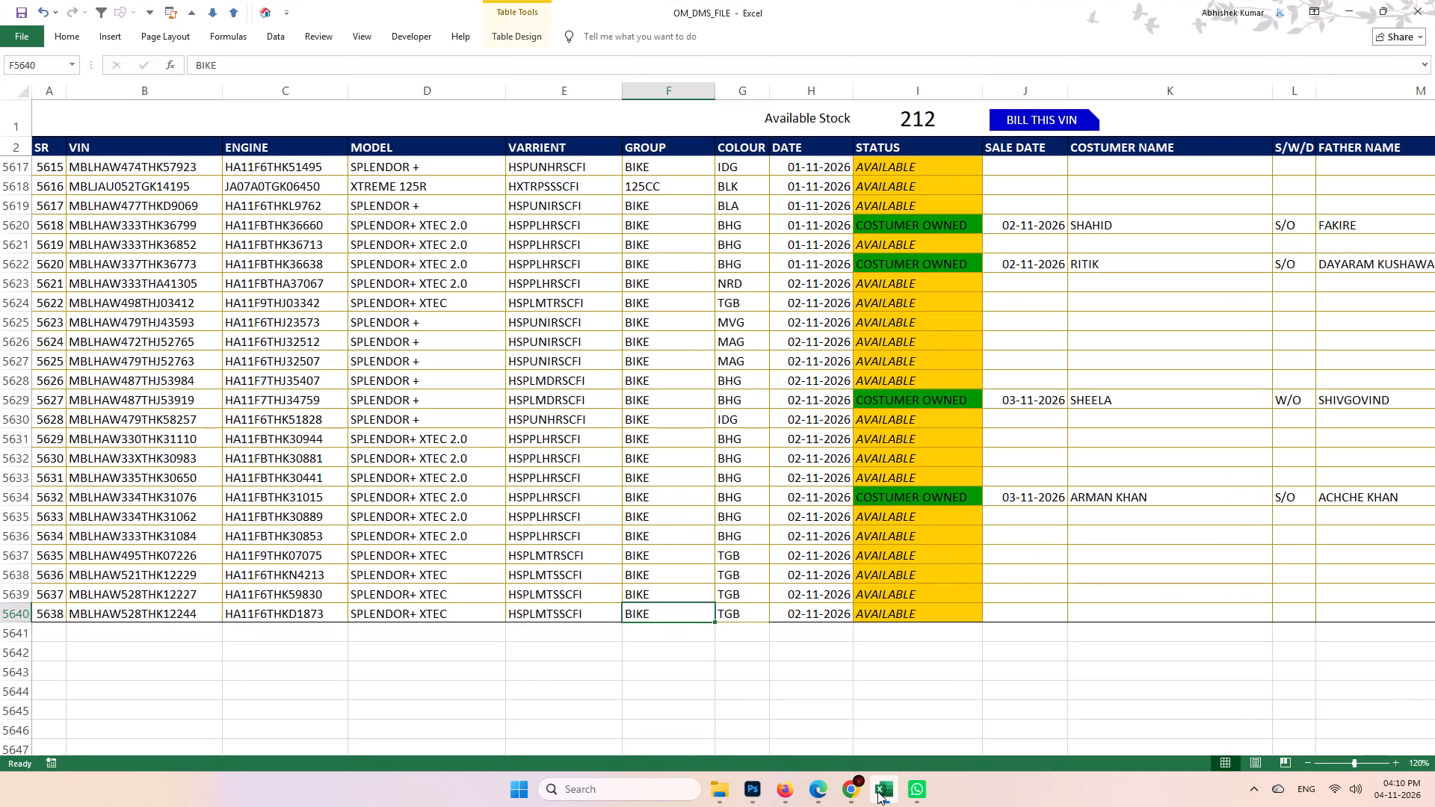
click(877, 791)
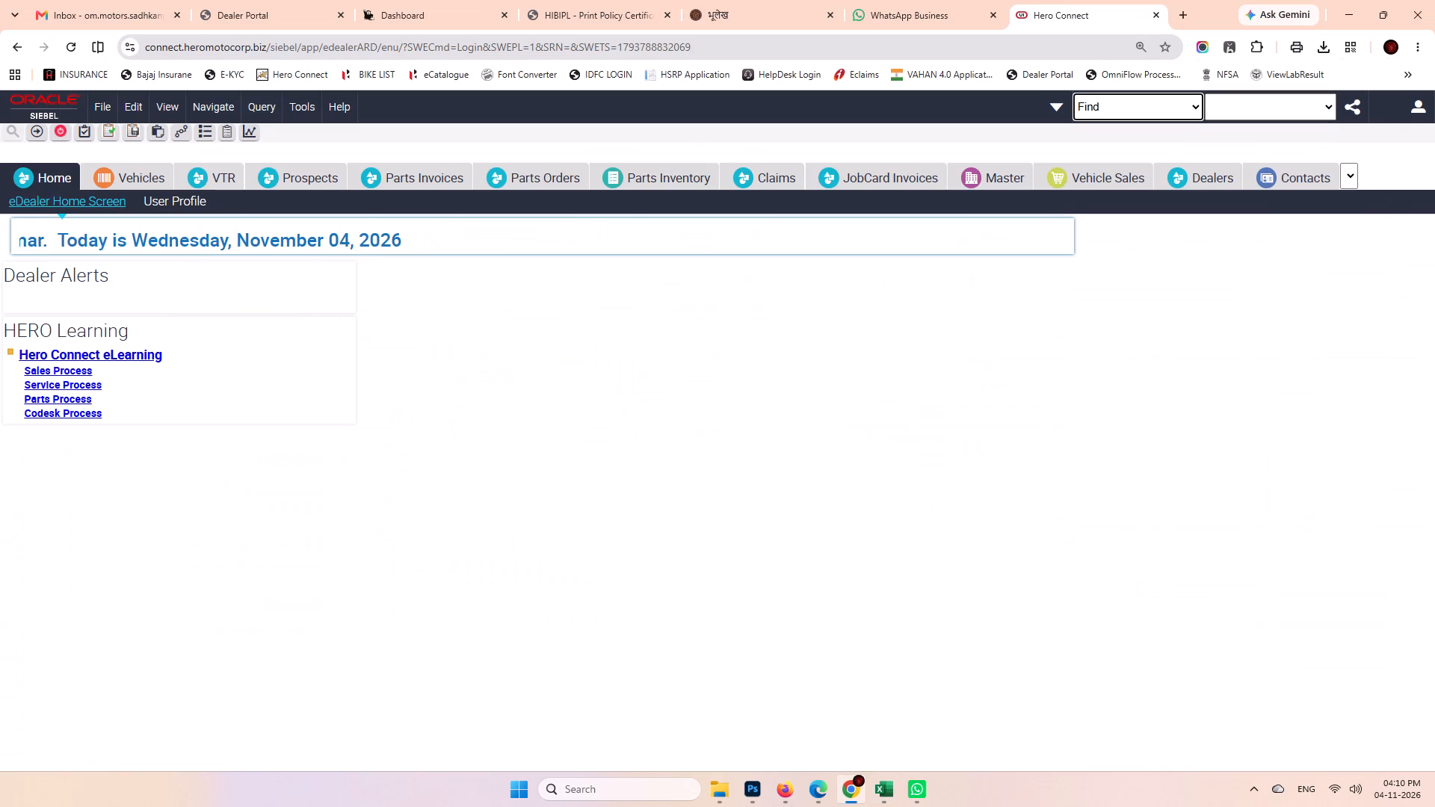
click(134, 178)
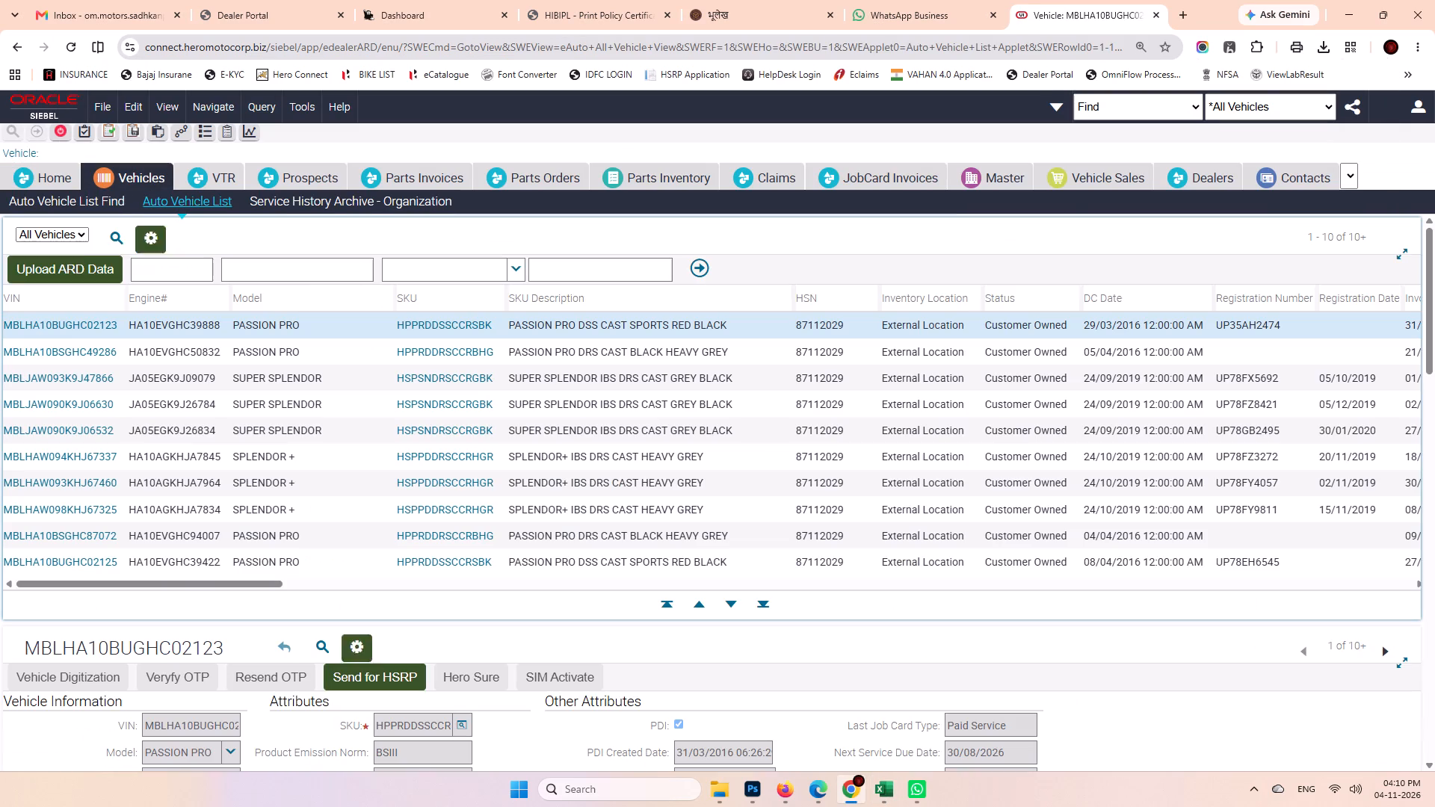
click(117, 238)
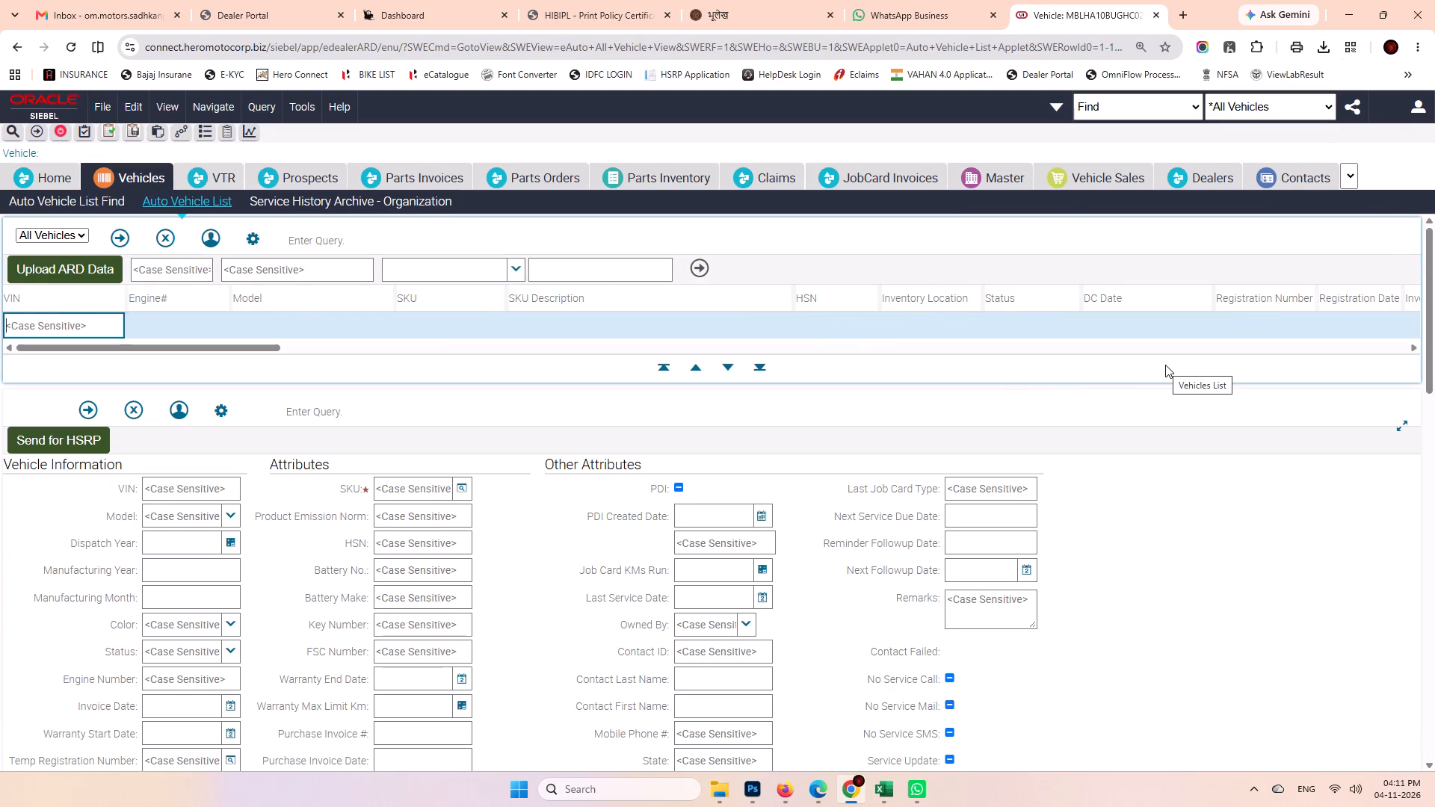
click(1144, 331)
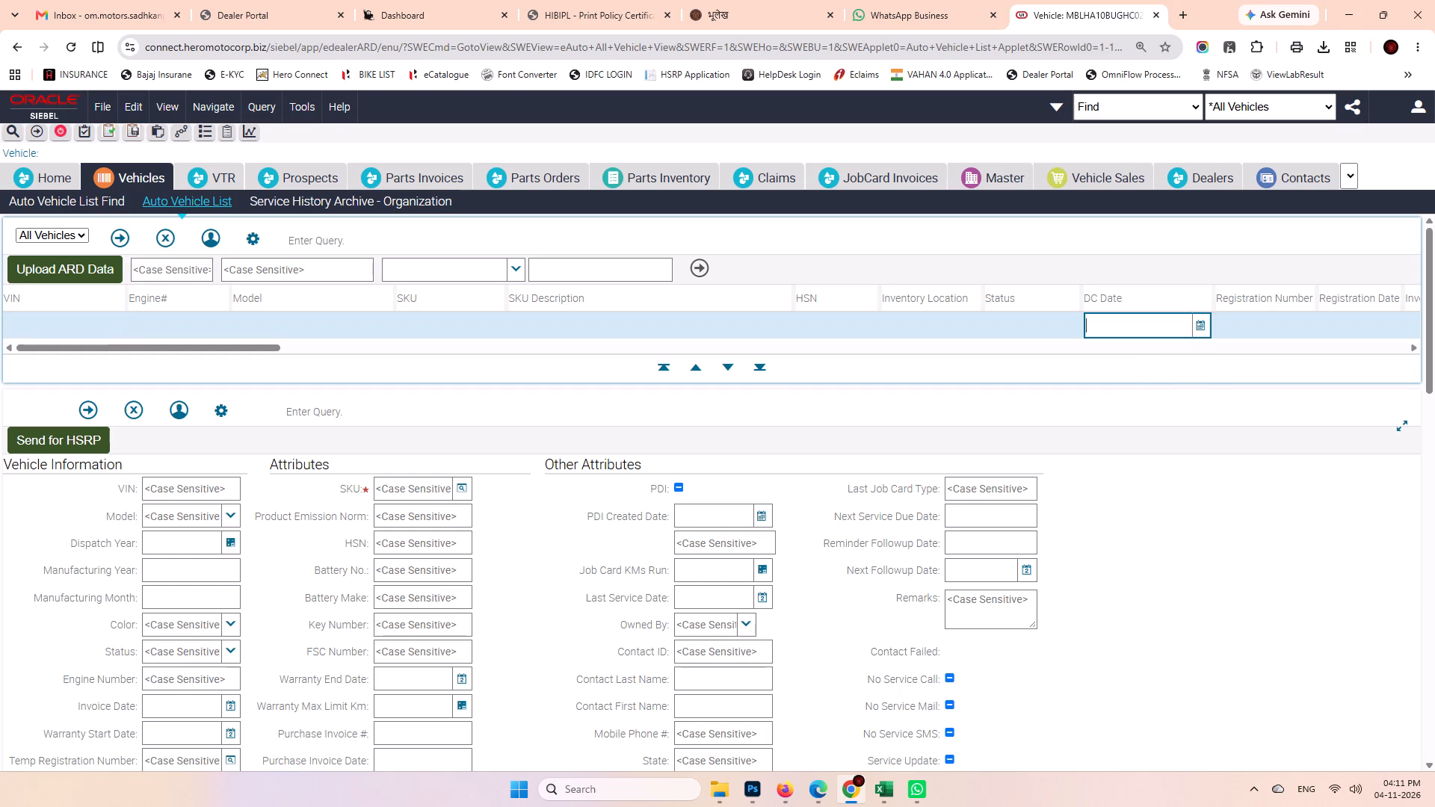
text(>02/11/2026)
key(Return)
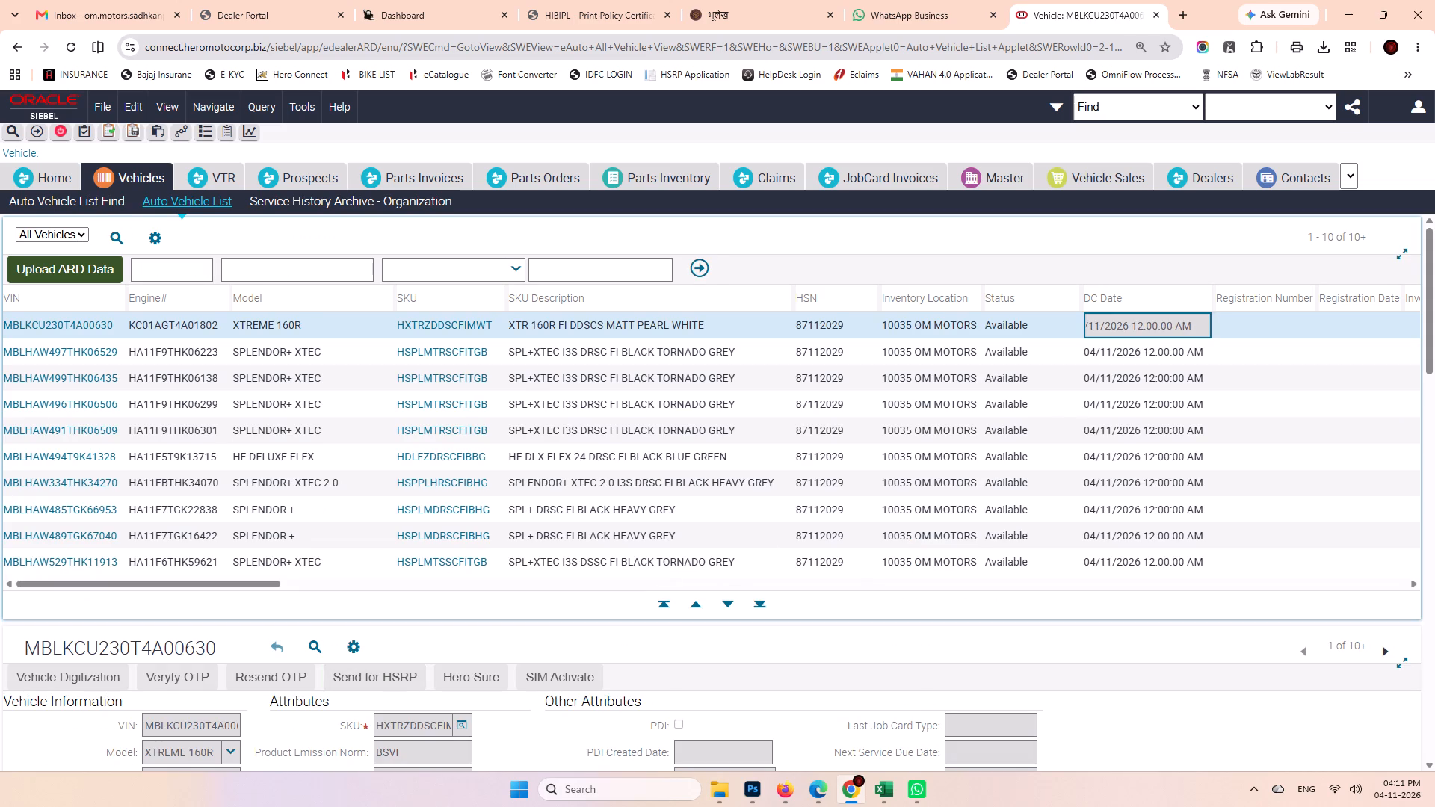
Expand the queried vehicle list and export all its rows with visible columns as a tab delimited text file.
click(1395, 254)
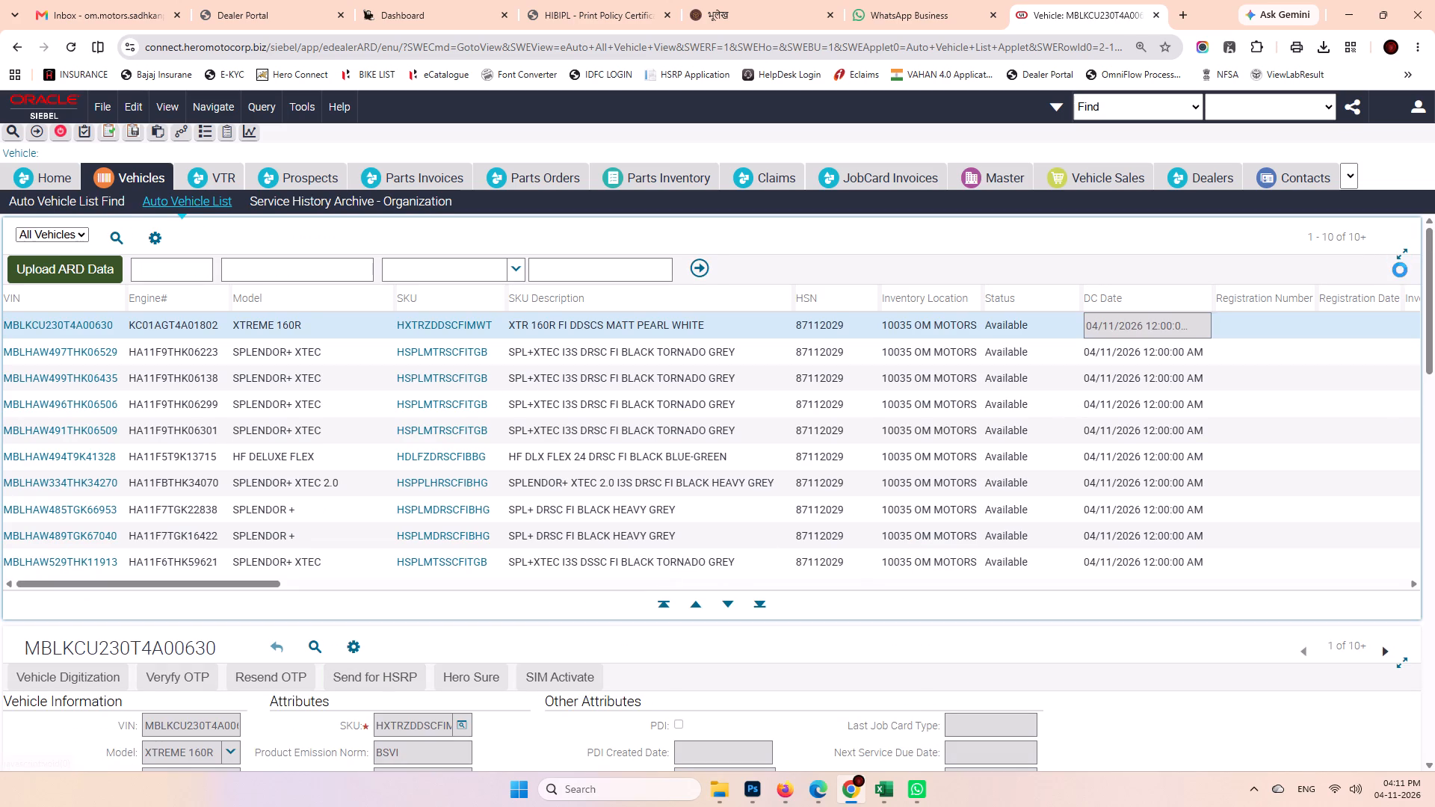
scroll(1152, 424, down, 6)
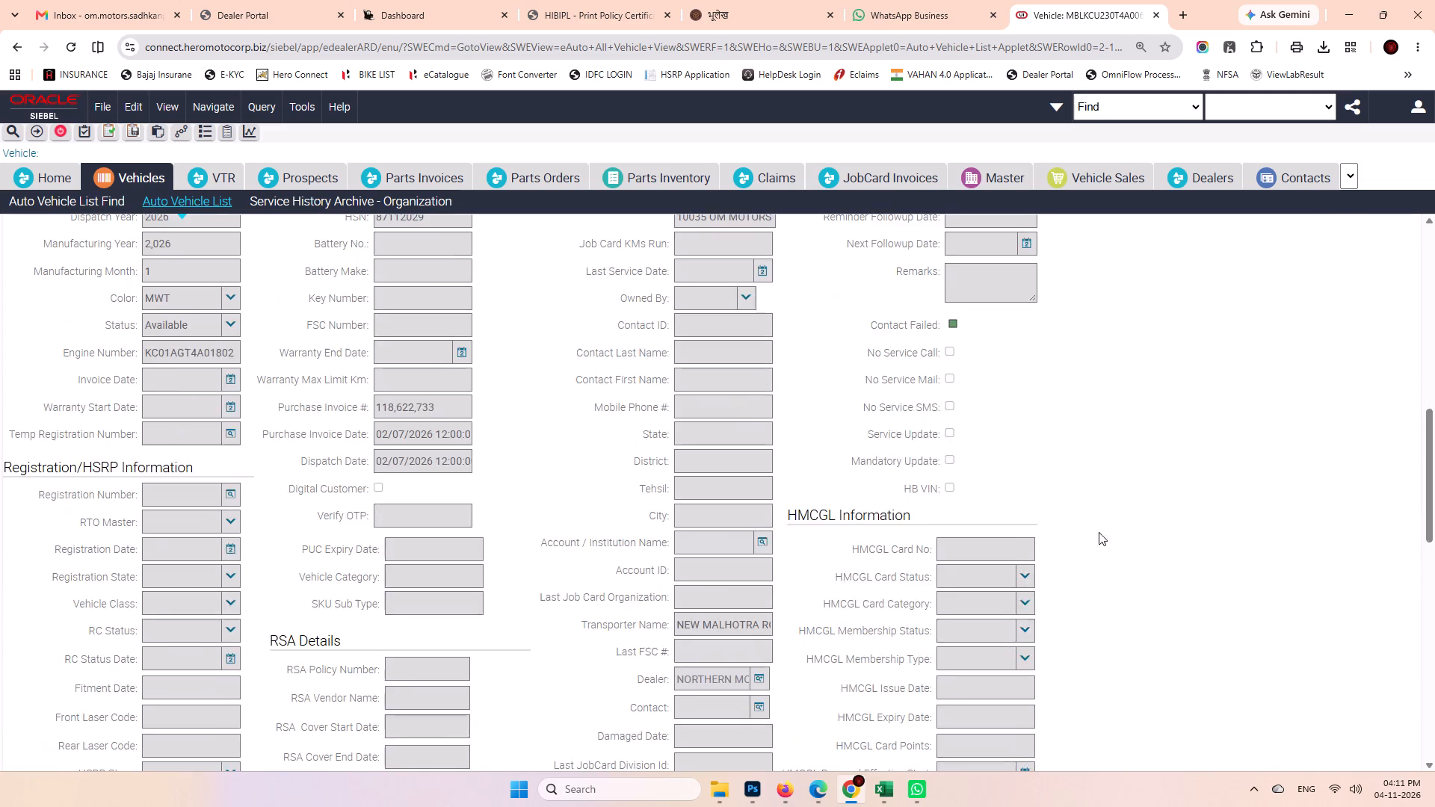
scroll(814, 477, up, 11)
click(153, 237)
scroll(185, 465, down, 2)
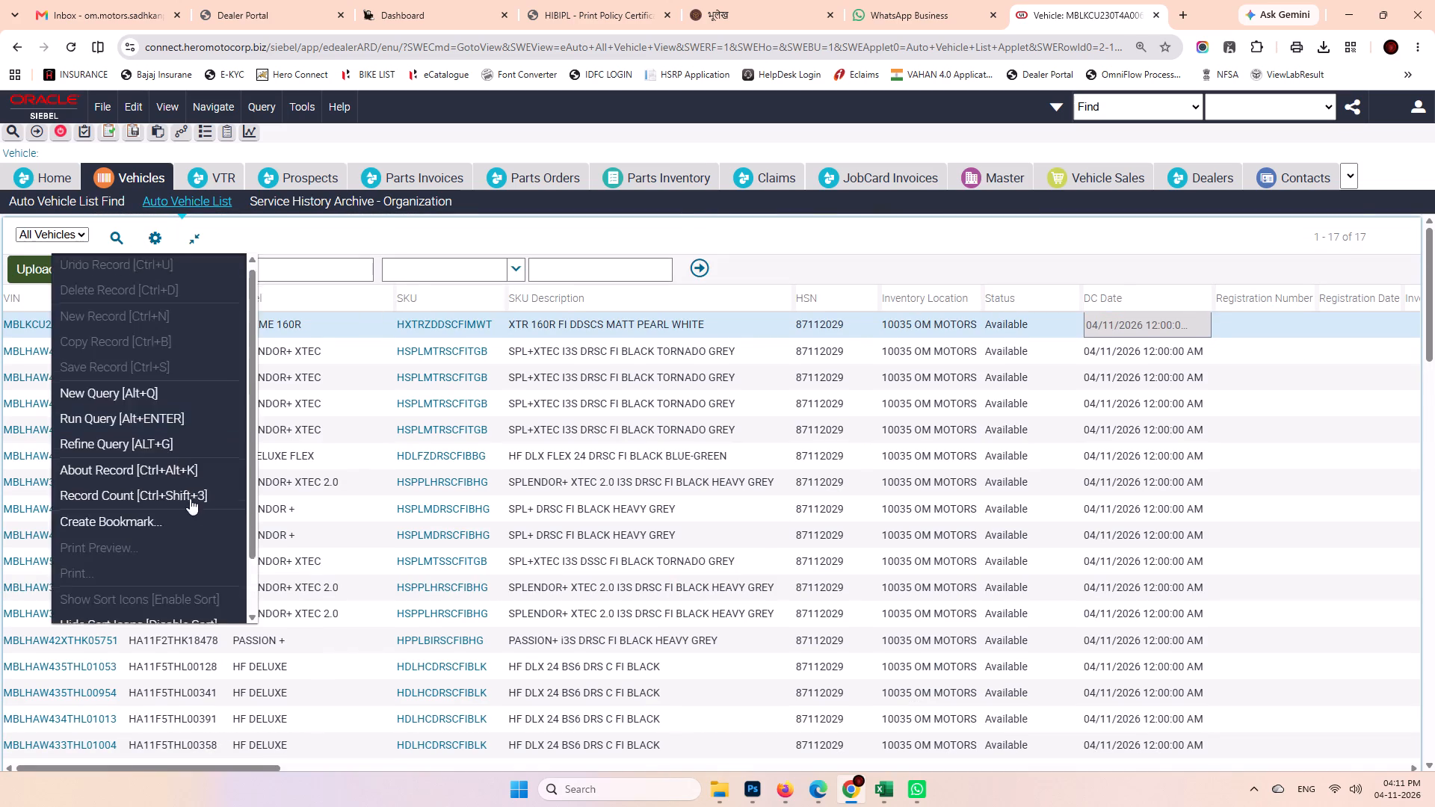
scroll(190, 498, down, 3)
click(114, 460)
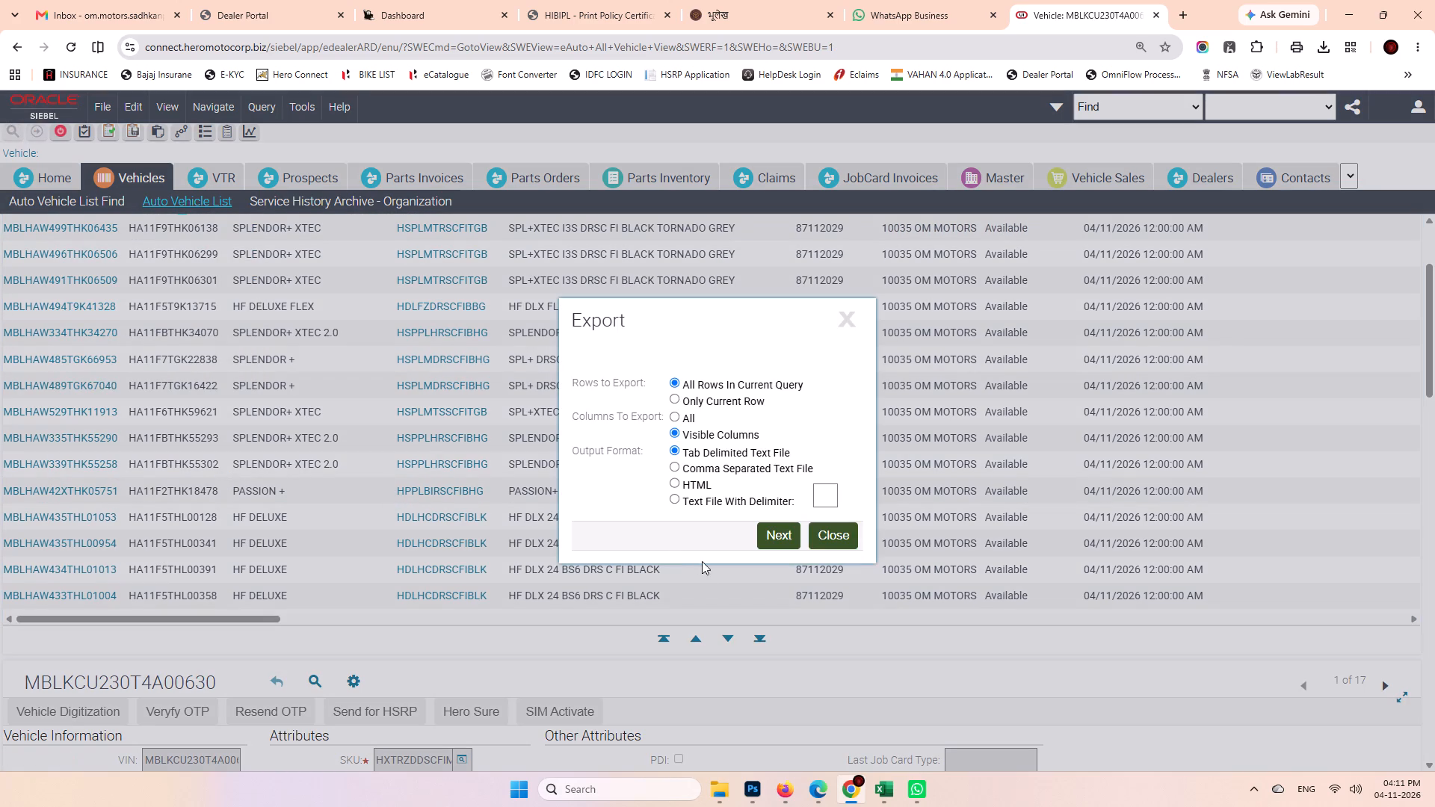
click(788, 550)
click(787, 540)
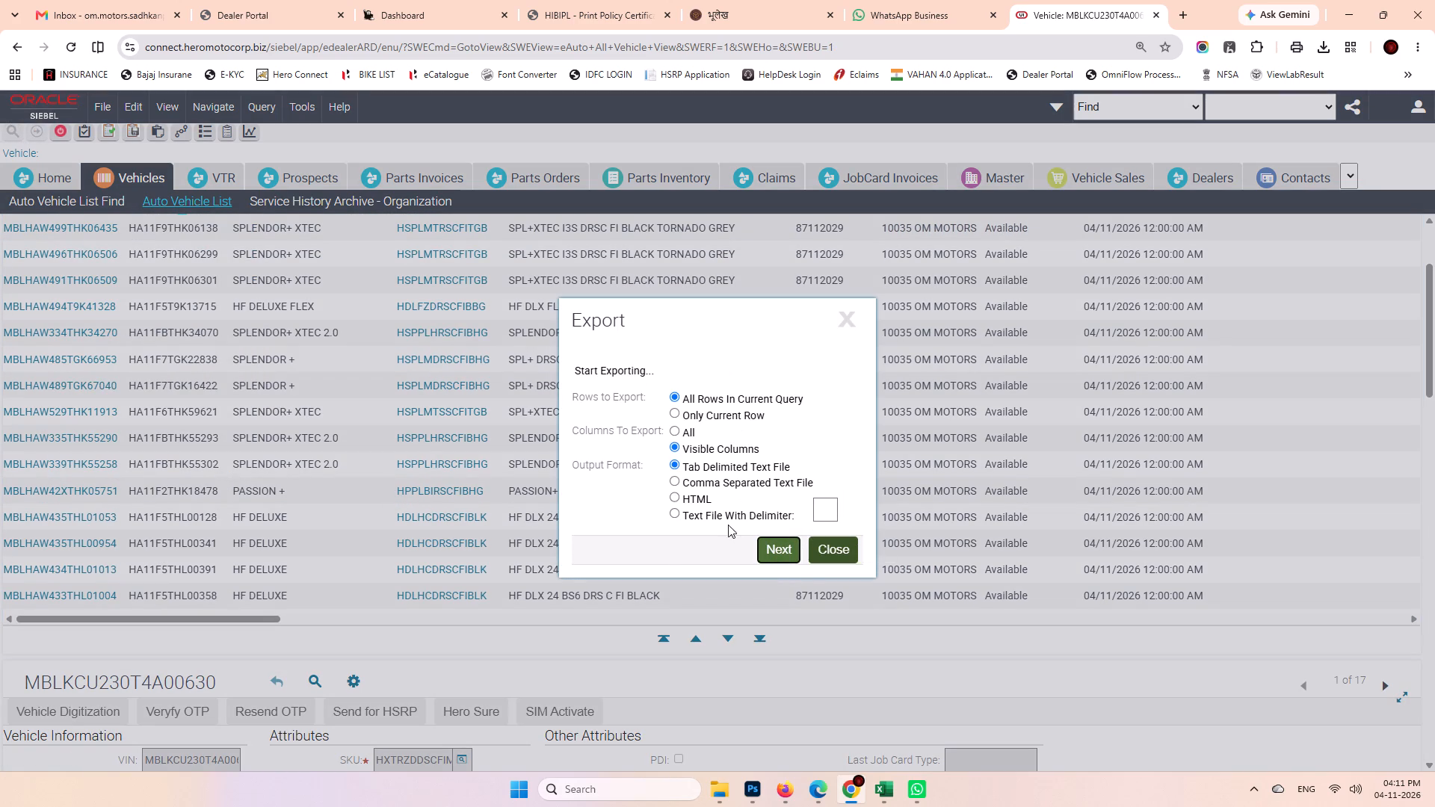
click(832, 580)
Open the newly exported vehicle file from the Downloads folder in Excel and autofit all its columns.
click(724, 797)
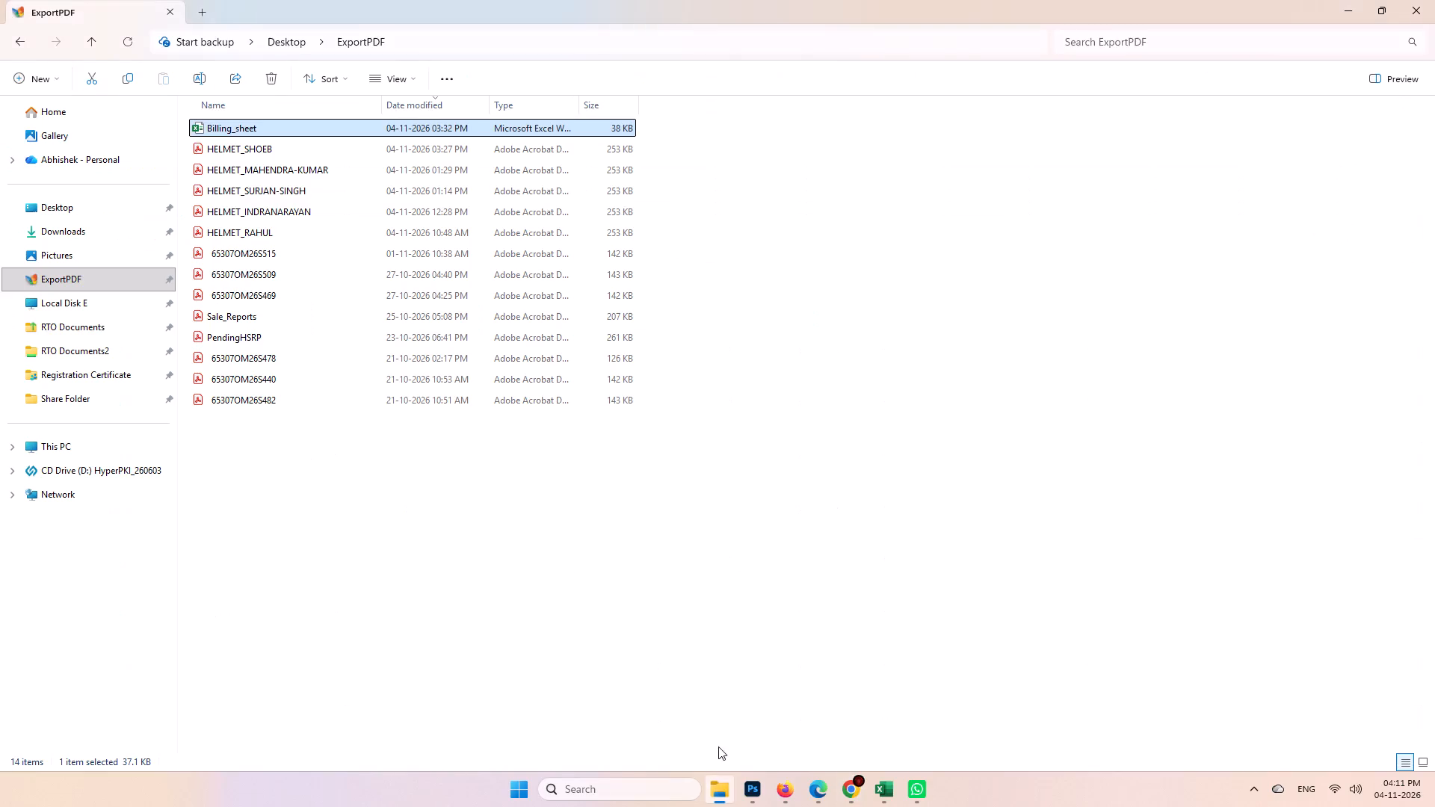
click(72, 220)
double_click(276, 149)
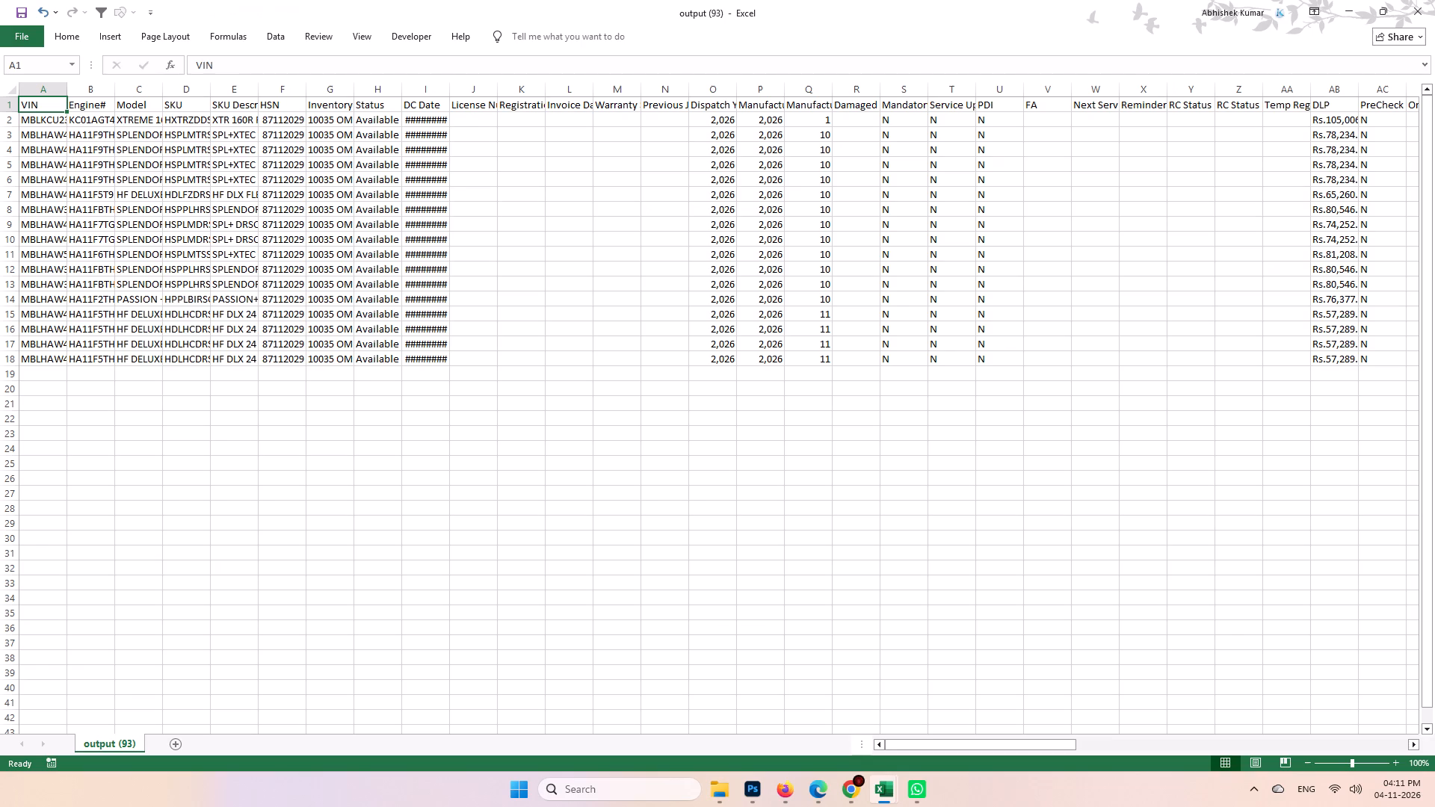
click(13, 84)
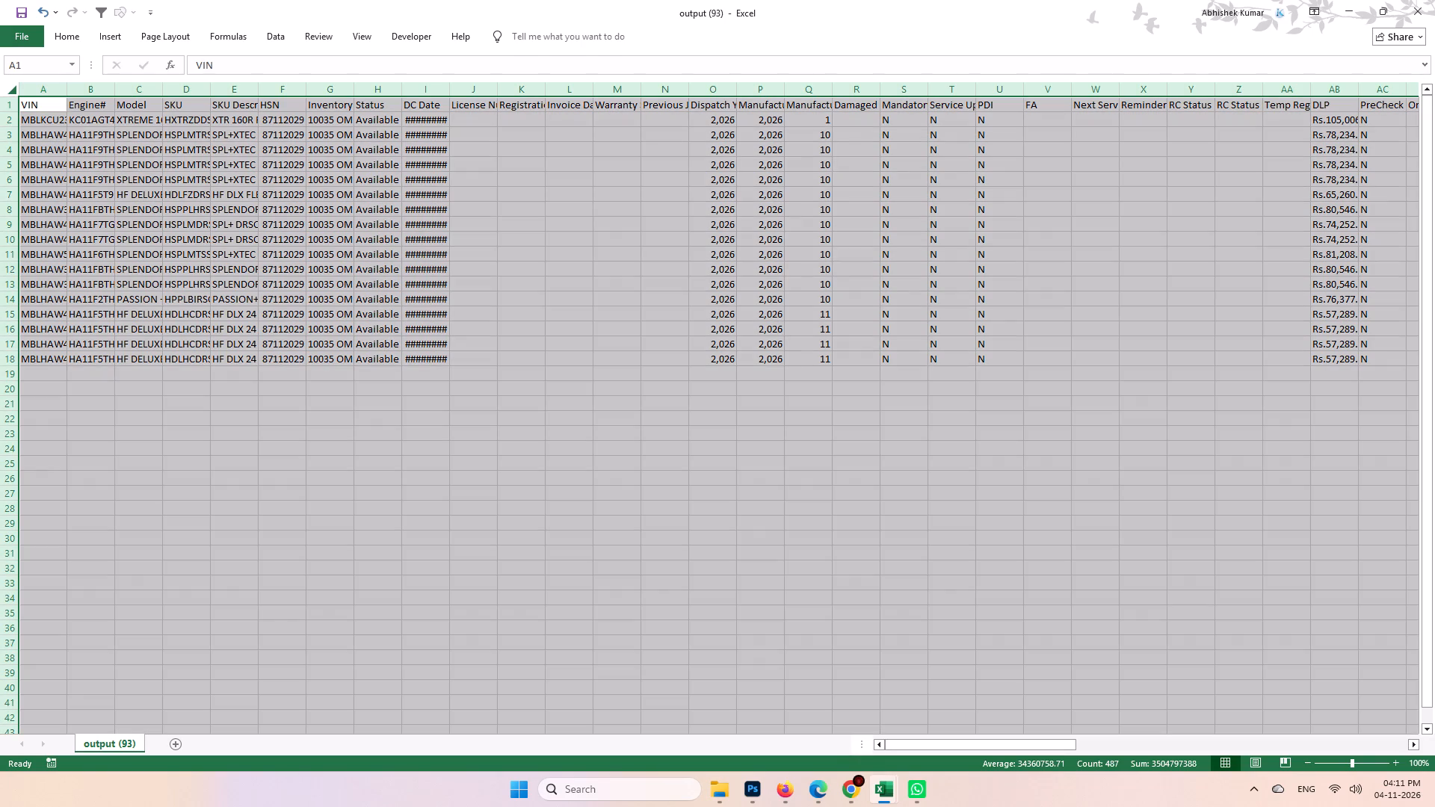
double_click(65, 91)
click(241, 193)
Copy the VIN, Engine#, Model and SKU data of all exported vehicles into OM_DMS_FILE, starting at cell B5641.
drag(61, 117, 176, 171)
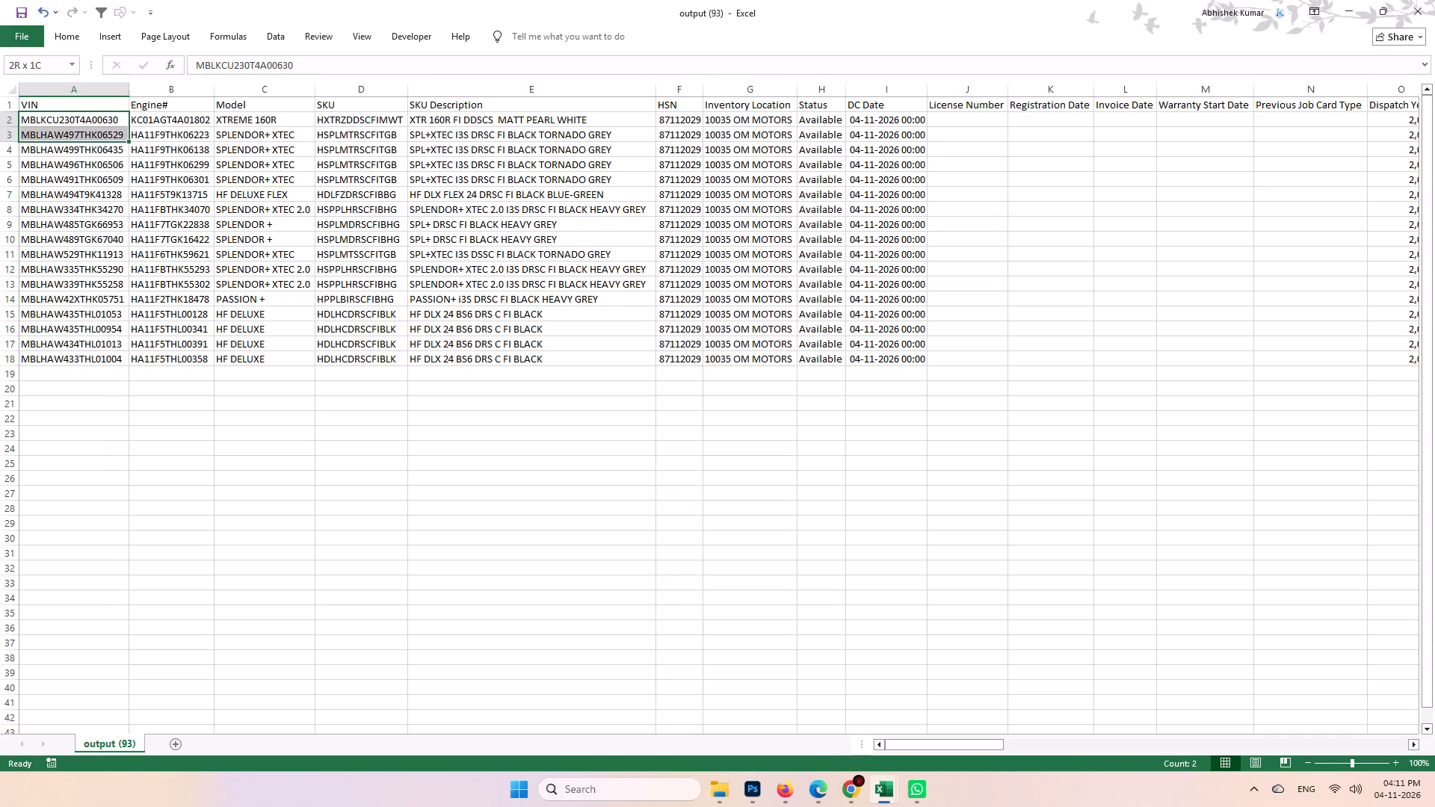
drag(176, 171, 385, 353)
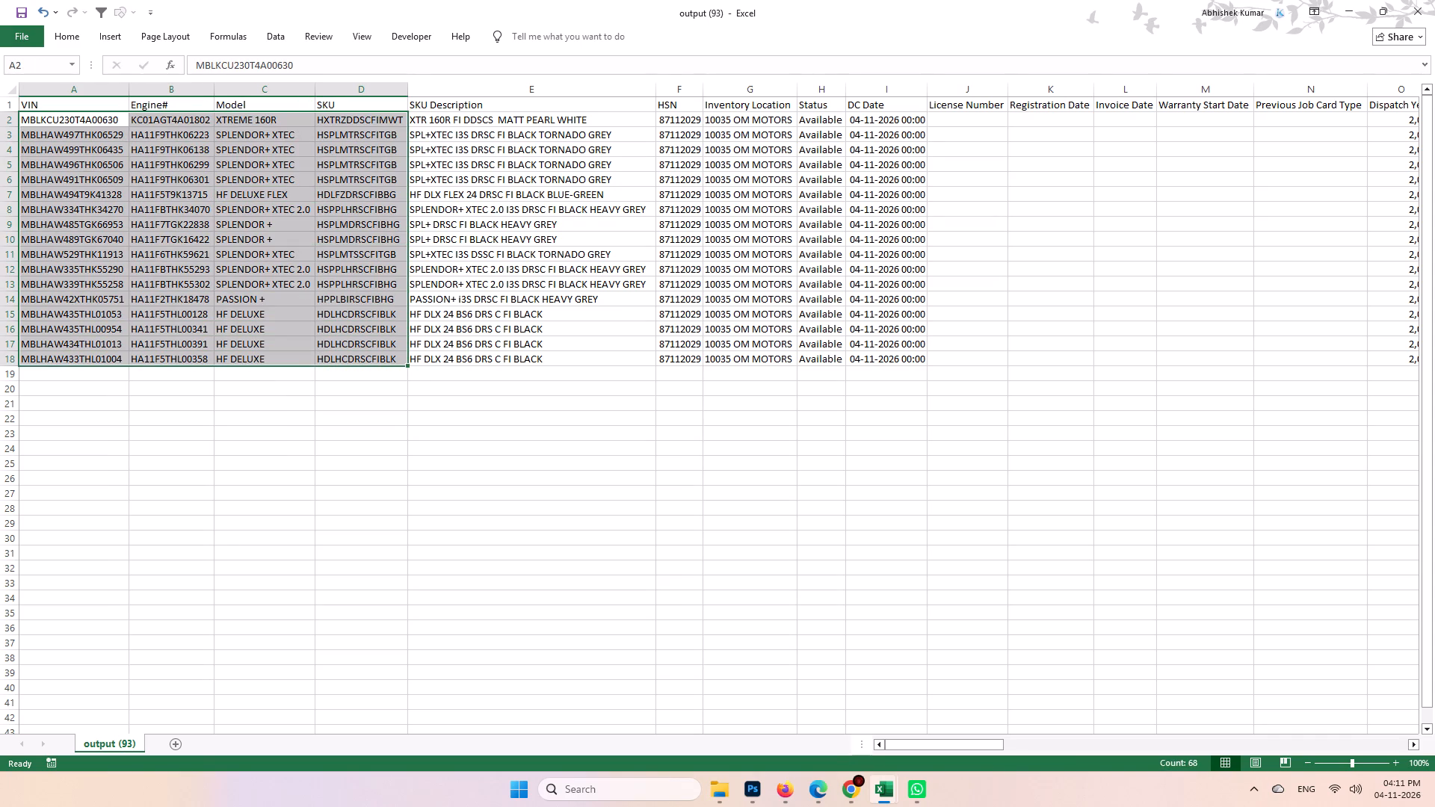
key(ctrl+c)
click(882, 792)
click(845, 697)
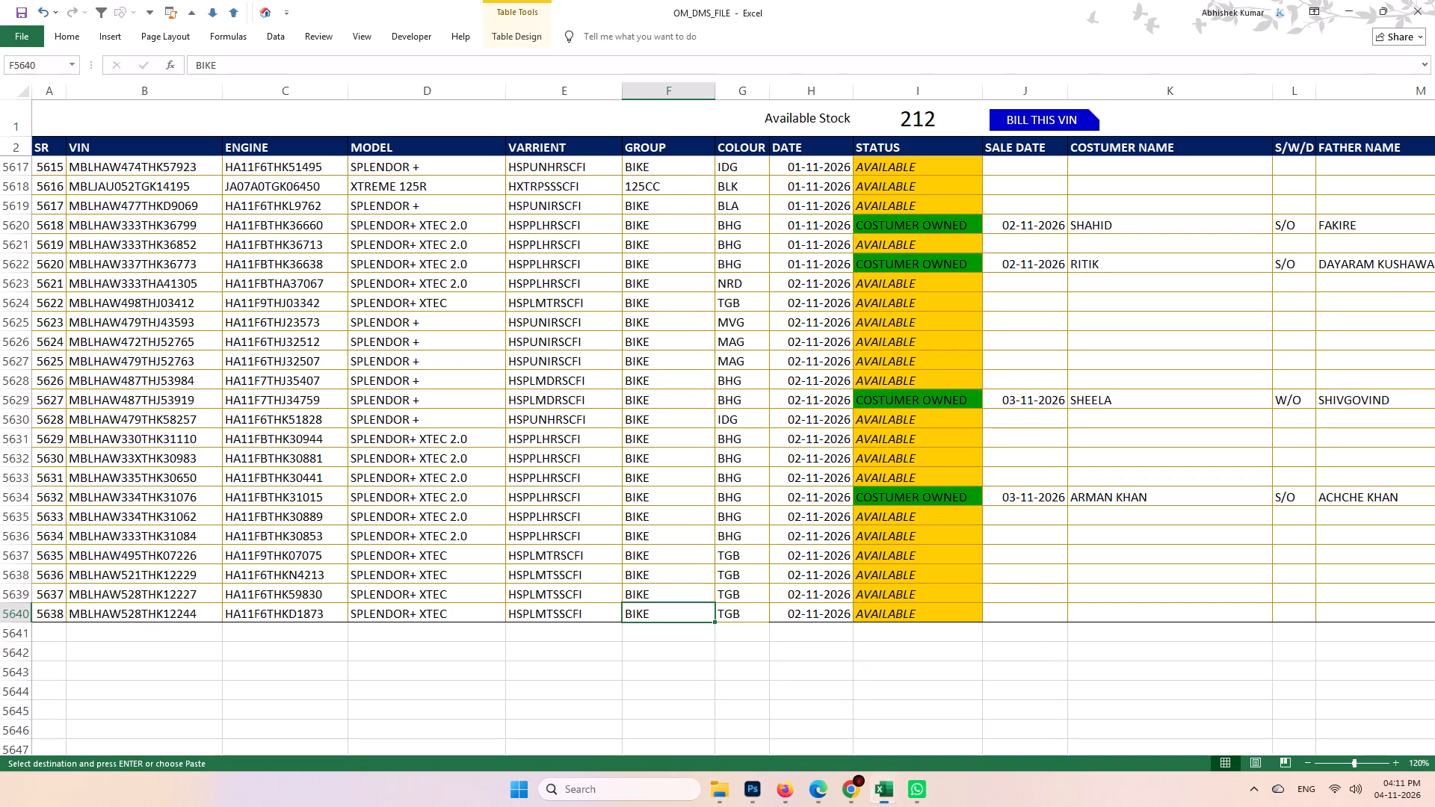
click(137, 634)
key(ctrl+v)
Fill the GROUP value BIKE from row 5640 down through all the newly added rows.
scroll(663, 590, down, 2)
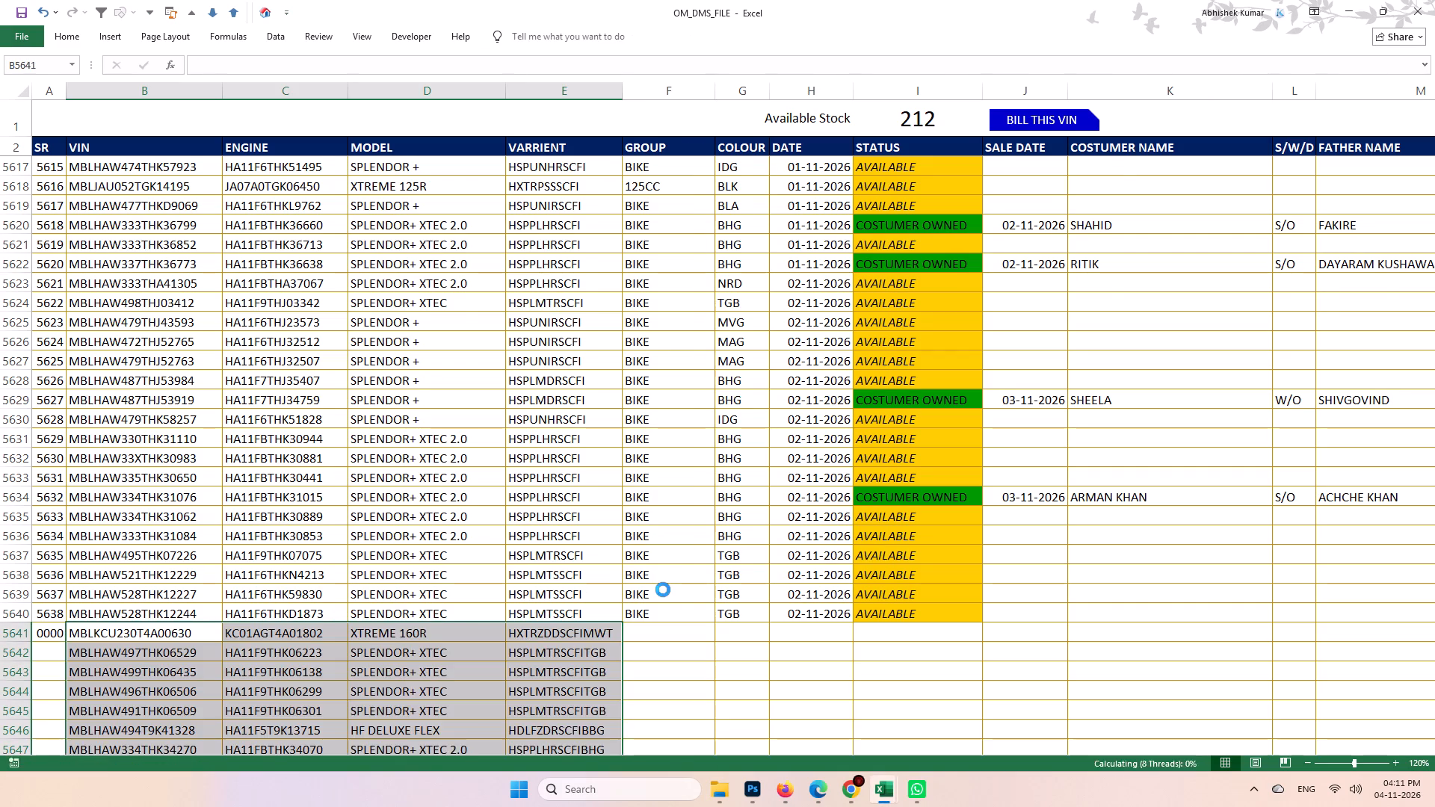
click(685, 376)
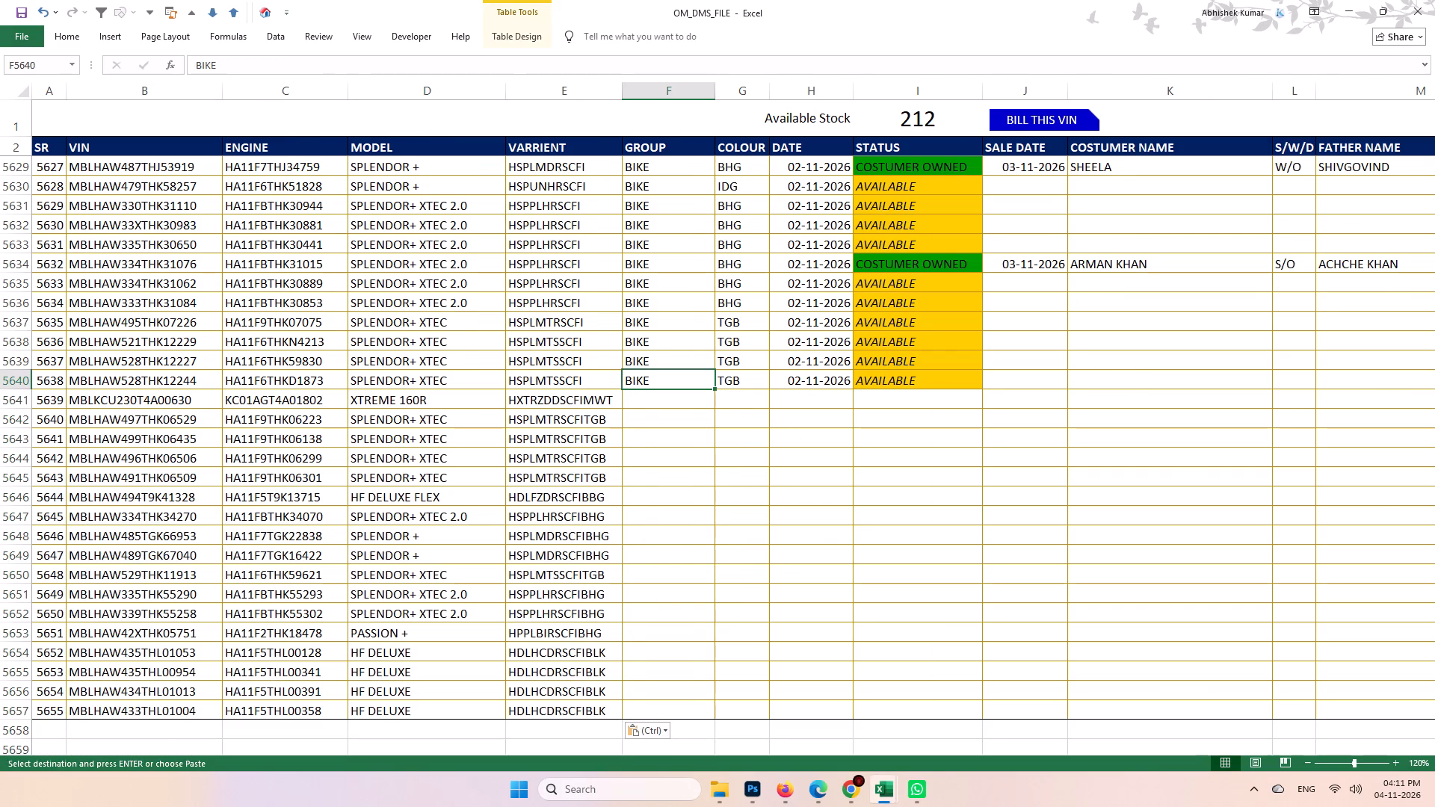
double_click(713, 391)
Set the GROUP of the new XTREME 160R in row 5641 to PREMIUM.
click(670, 409)
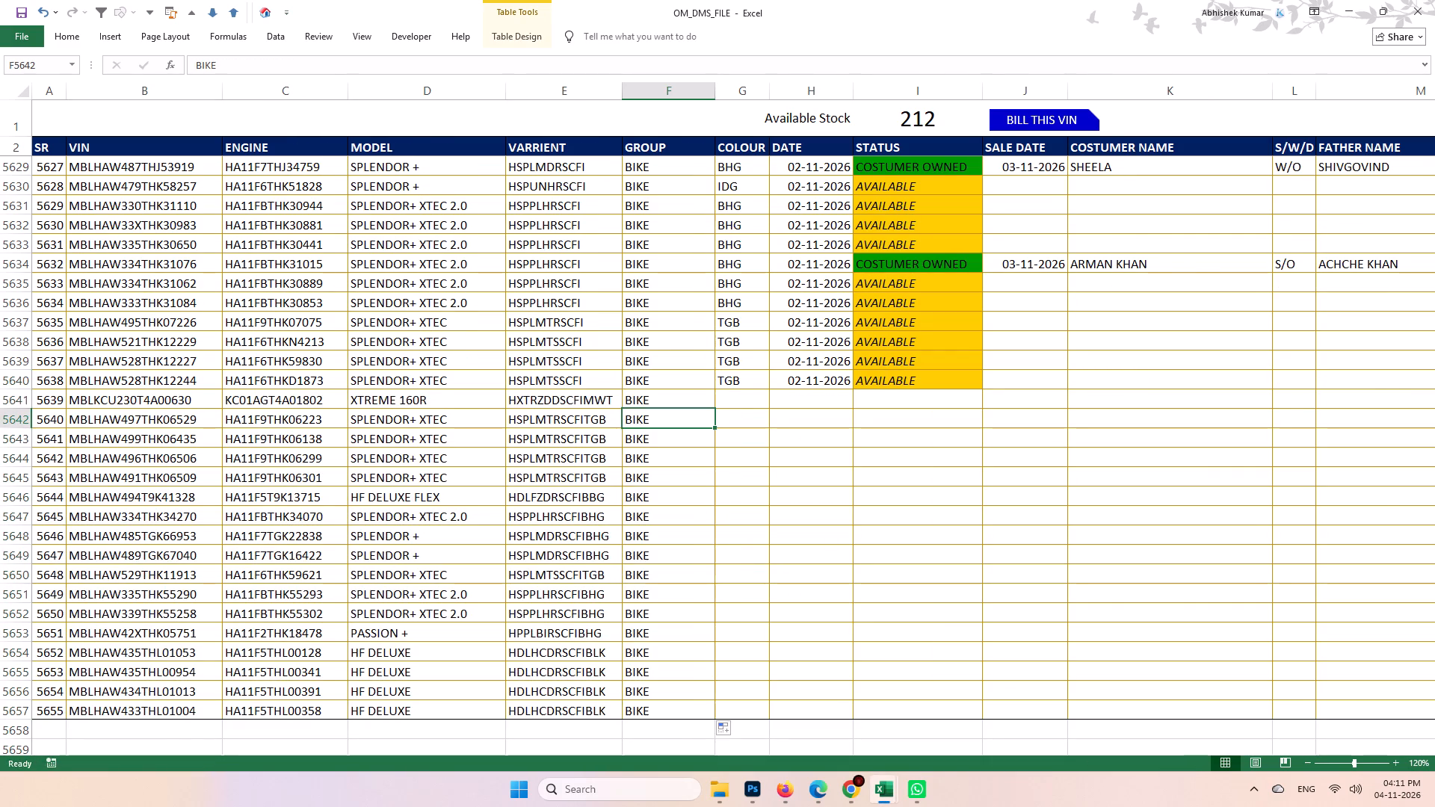
key(Up)
text(pro)
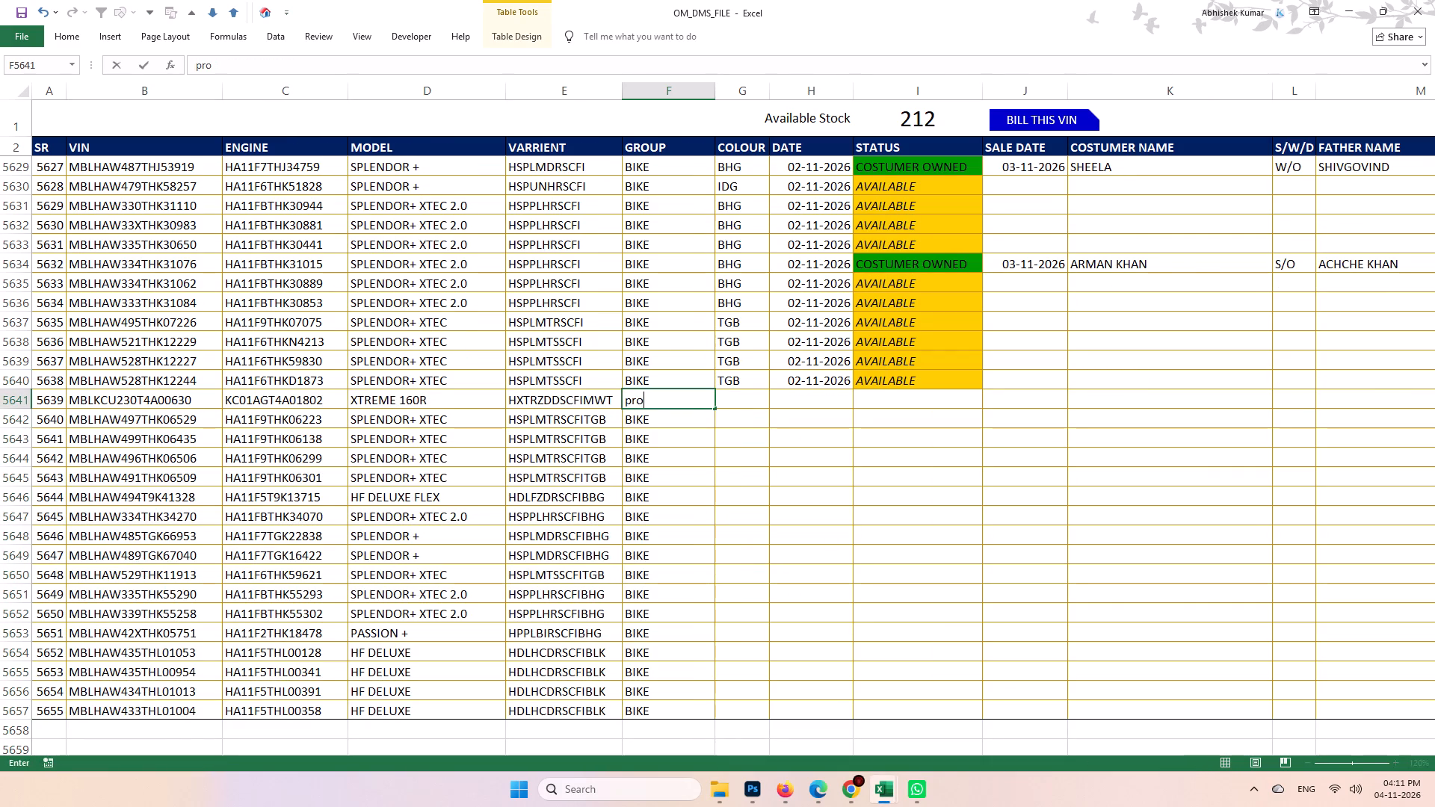
key(BackSpace)
key(BackSpace)
text(PR)
key(Tab)
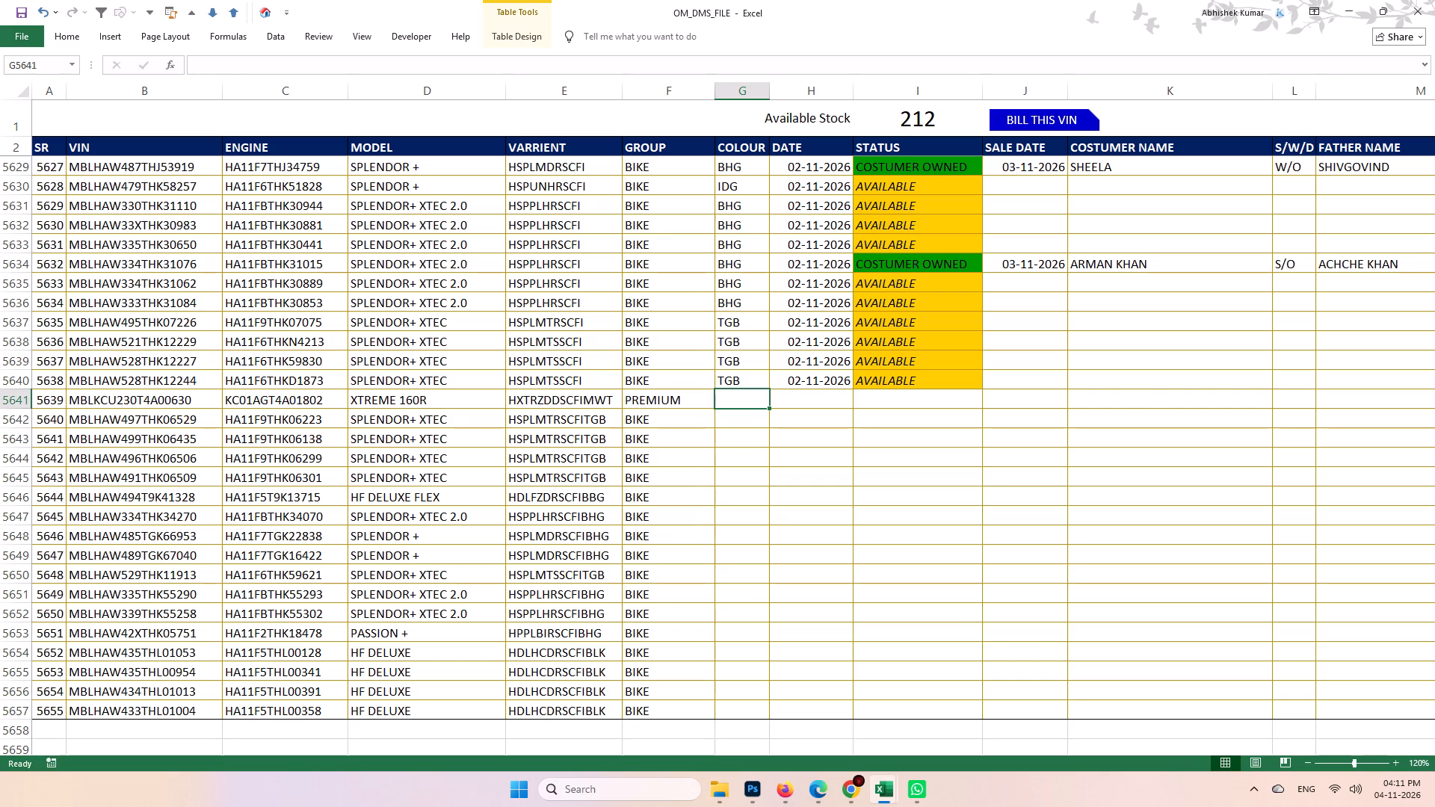
text(=RI)
key(Tab)
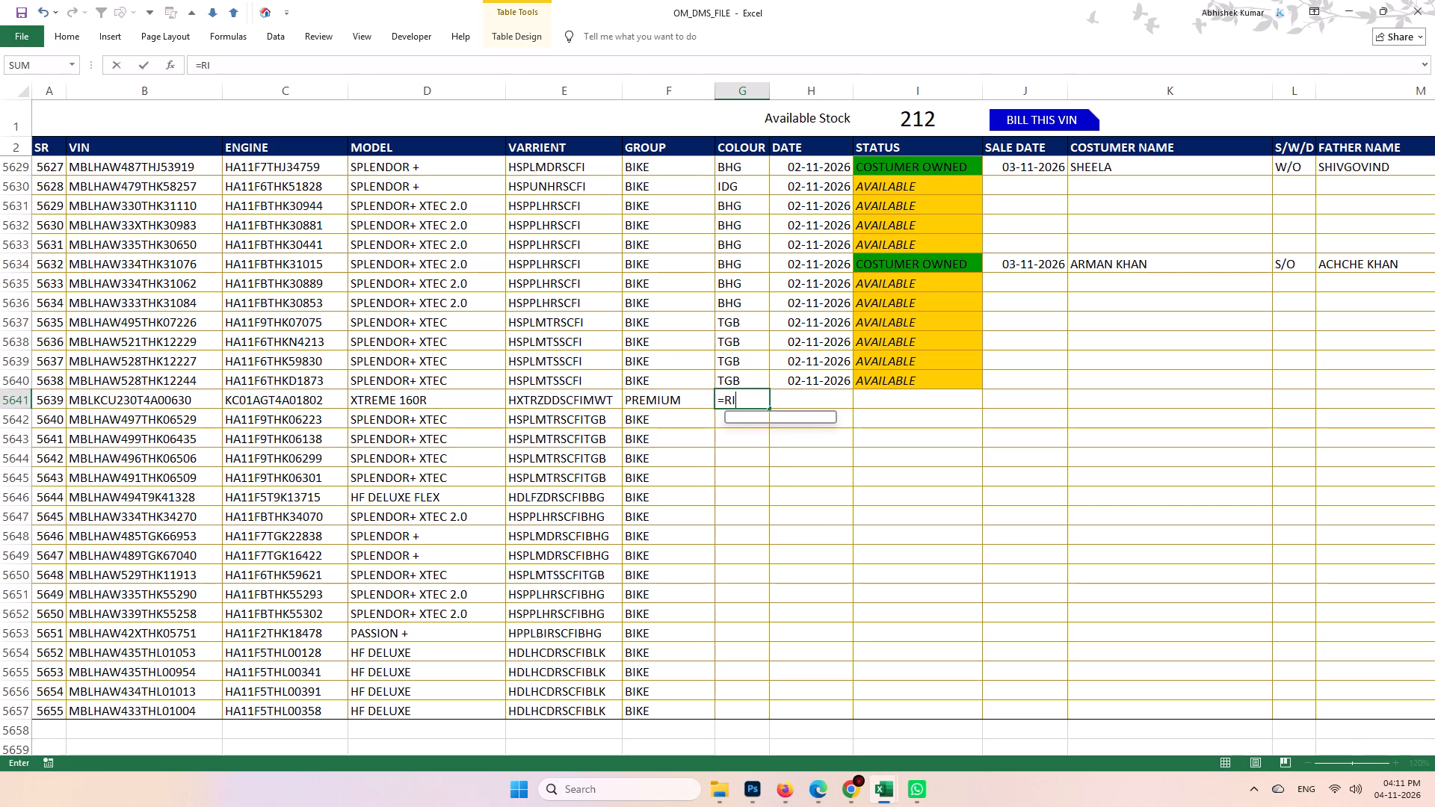
click(600, 401)
text(,3)
key(Return)
Fill the COLOUR formula down through the new rows to row 5657 and convert the results to plain values.
click(756, 398)
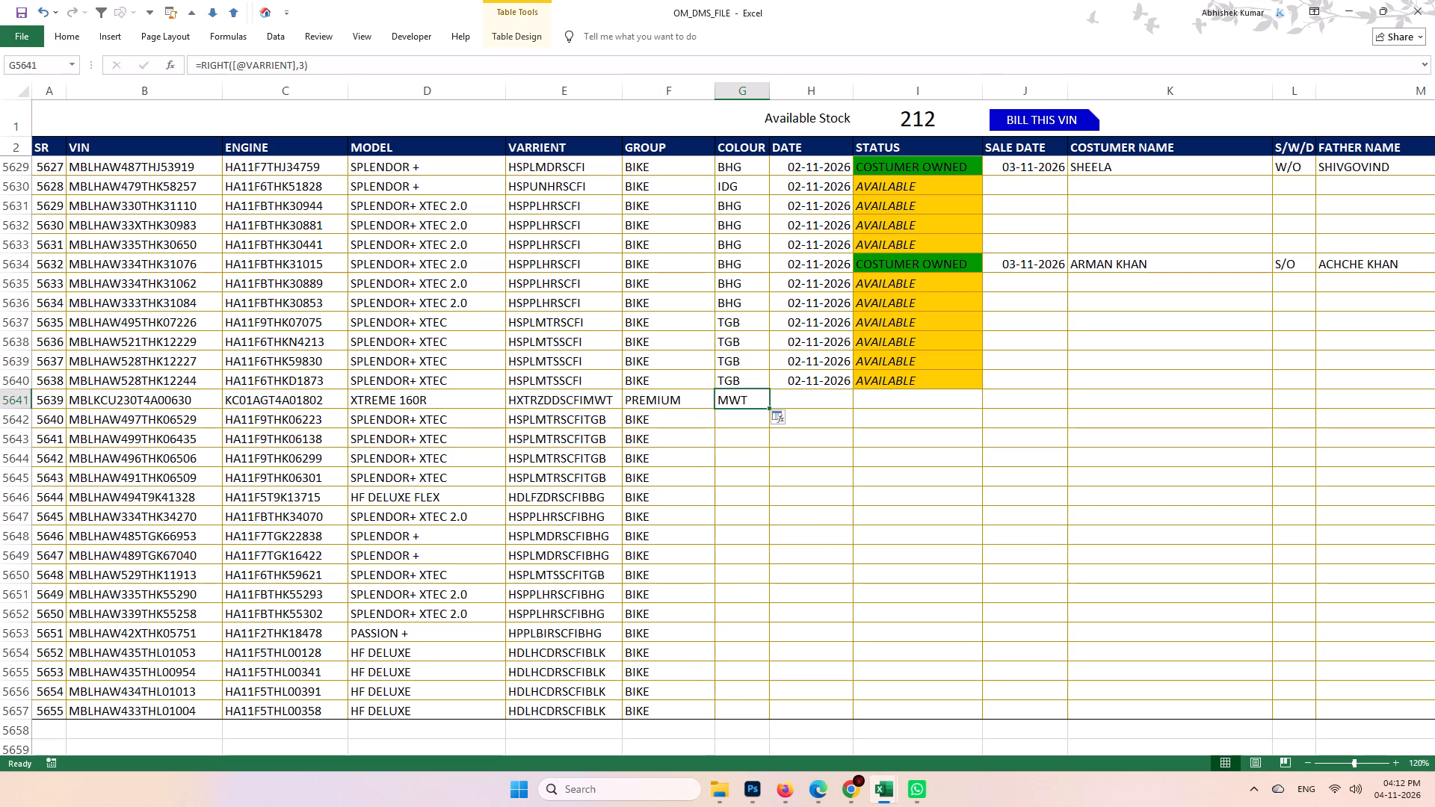
double_click(769, 408)
key(ctrl+shift+c)
click(759, 442)
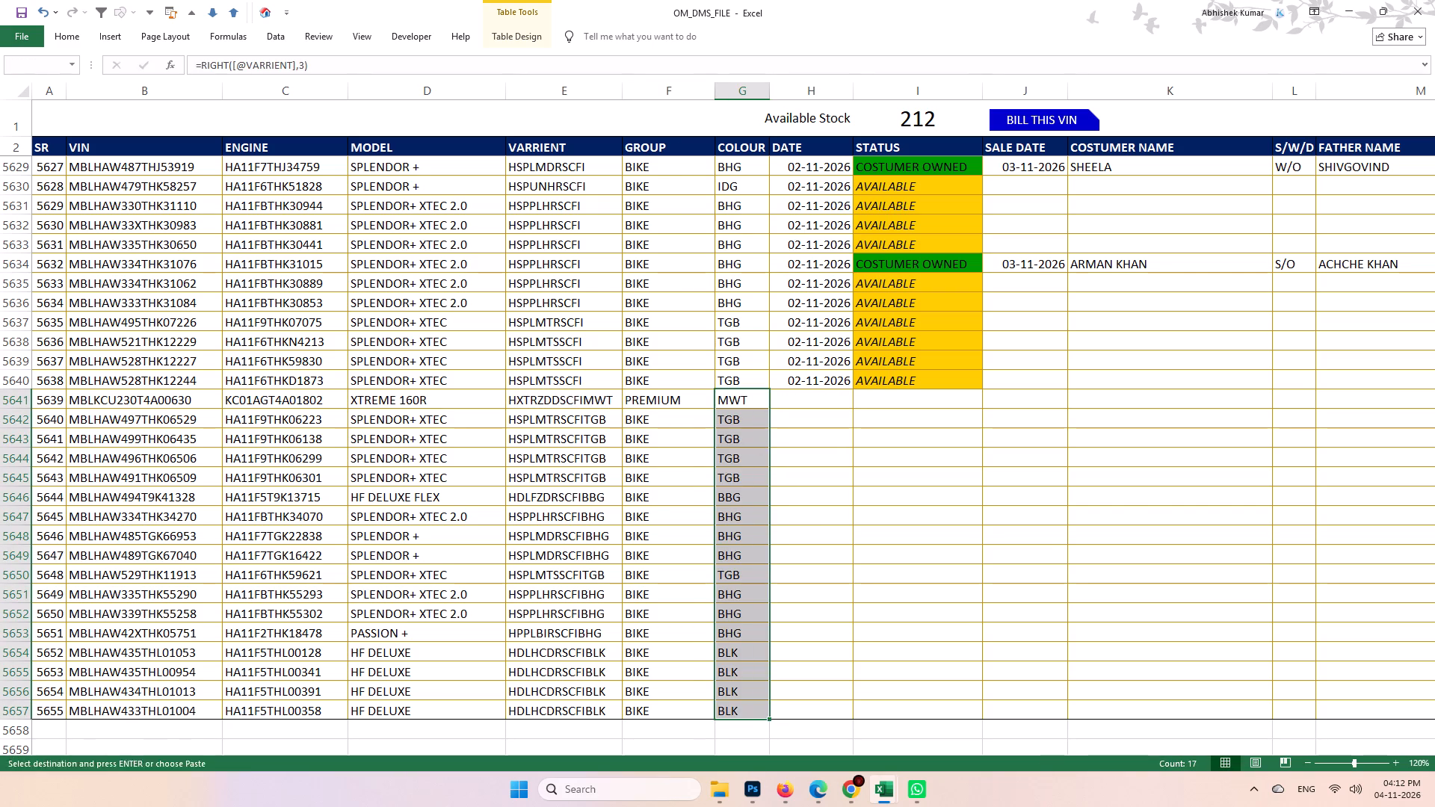
Remove the three-letter colour suffix from the XTREME 160R variant in row 5641, leaving HXTRZDDSCFI.
click(598, 397)
key(F2)
key(BackSpace)
key(BackSpace)
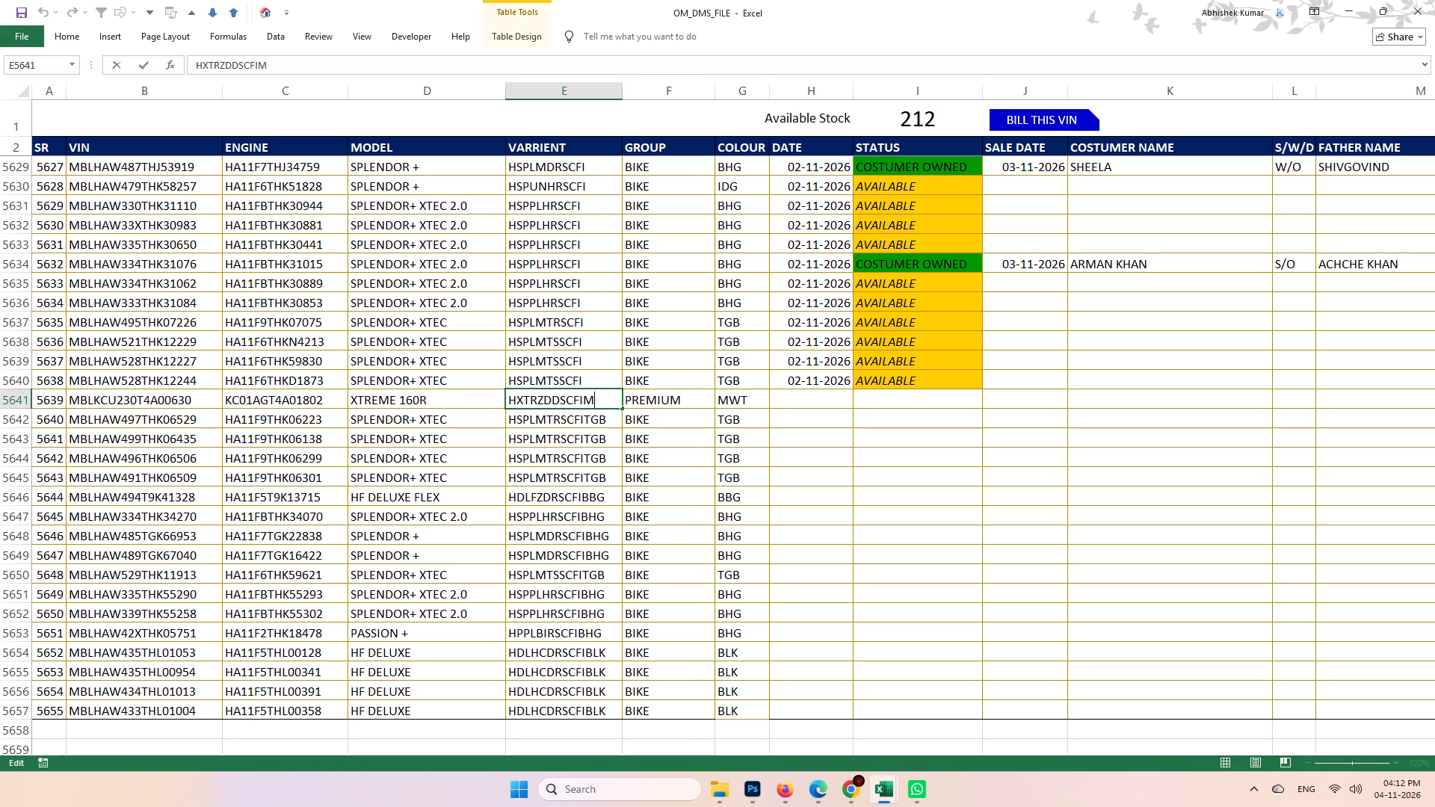
key(BackSpace)
key(Return)
Remove the TGB colour suffix from the SPLENDOR+ XTEC variants in rows 5642 to 5645, leaving HSPLMTRSCFI.
key(F2)
key(BackSpace)
key(BackSpace)
key(BackSpace)
key(Return)
key(F2)
key(BackSpace)
key(BackSpace)
key(BackSpace)
key(Return)
key(F2)
key(BackSpace)
key(BackSpace)
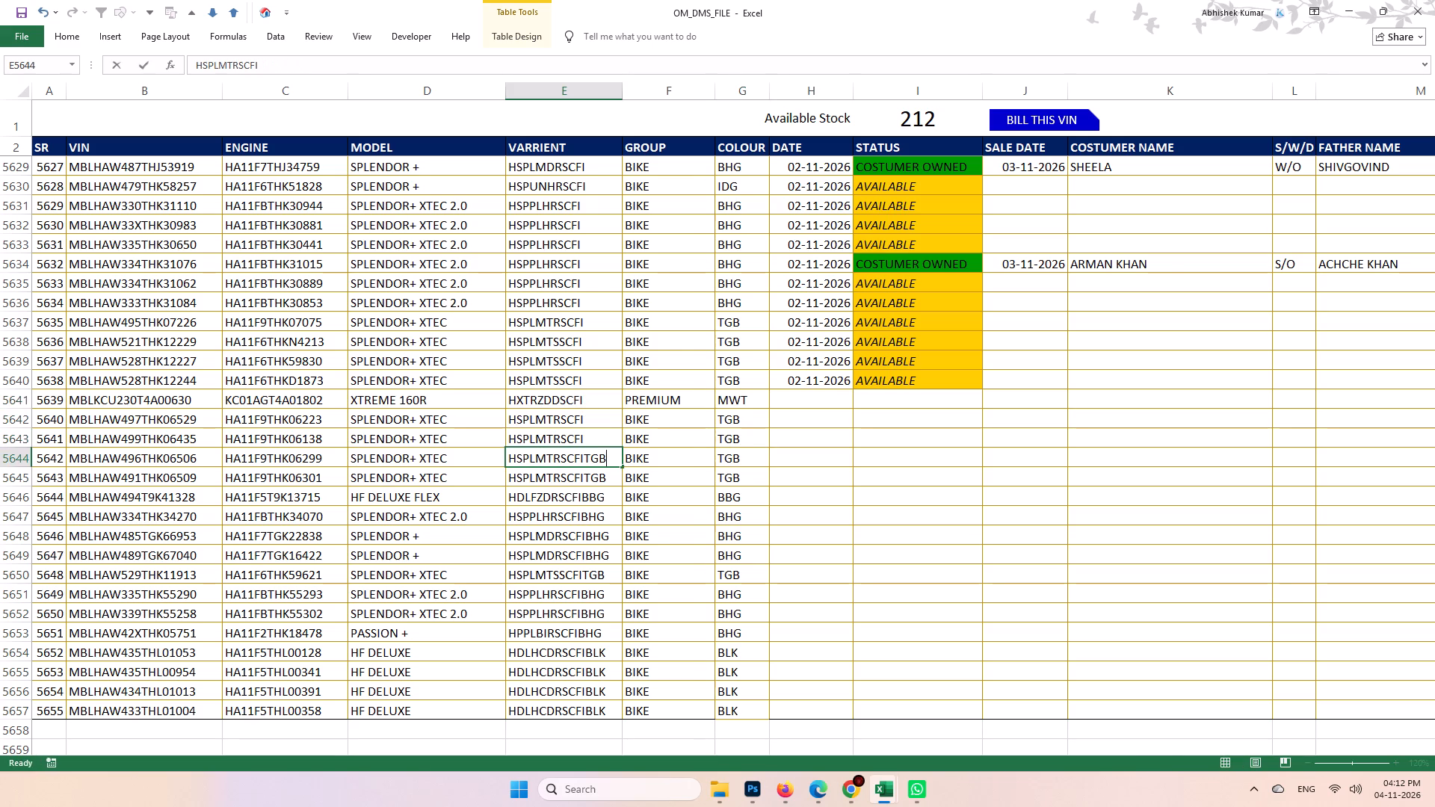
key(BackSpace)
key(Return)
key(F2)
key(BackSpace)
key(BackSpace)
key(BackSpace)
key(Return)
Remove the colour suffixes from the variants in rows 5646 to 5649, leaving HDLFZDRSCFI, HSPPLHRSCFI and, in the last two, HSPLMDRSCFI.
key(F2)
key(BackSpace)
key(BackSpace)
key(BackSpace)
key(Return)
key(F2)
key(BackSpace)
key(BackSpace)
key(BackSpace)
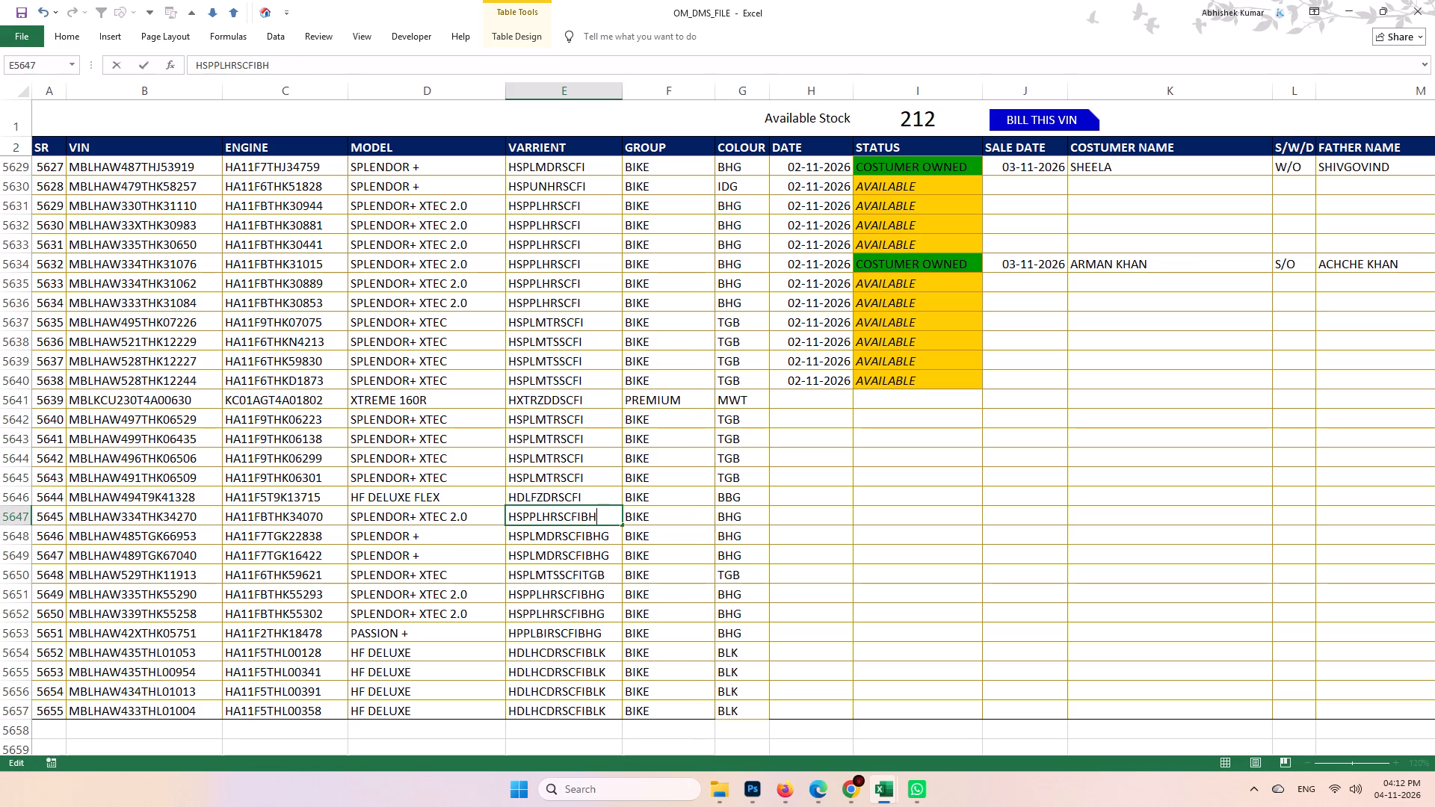
key(Return)
key(F2)
key(BackSpace)
key(BackSpace)
key(BackSpace)
key(Return)
key(F2)
key(BackSpace)
key(BackSpace)
key(BackSpace)
key(Return)
Remove the colour suffixes from the variants in rows 5650 to 5653, leaving HSPLMTSSCFI, HSPPLHRSCFI twice and HPPLBIRSCFI.
key(F2)
key(BackSpace)
key(BackSpace)
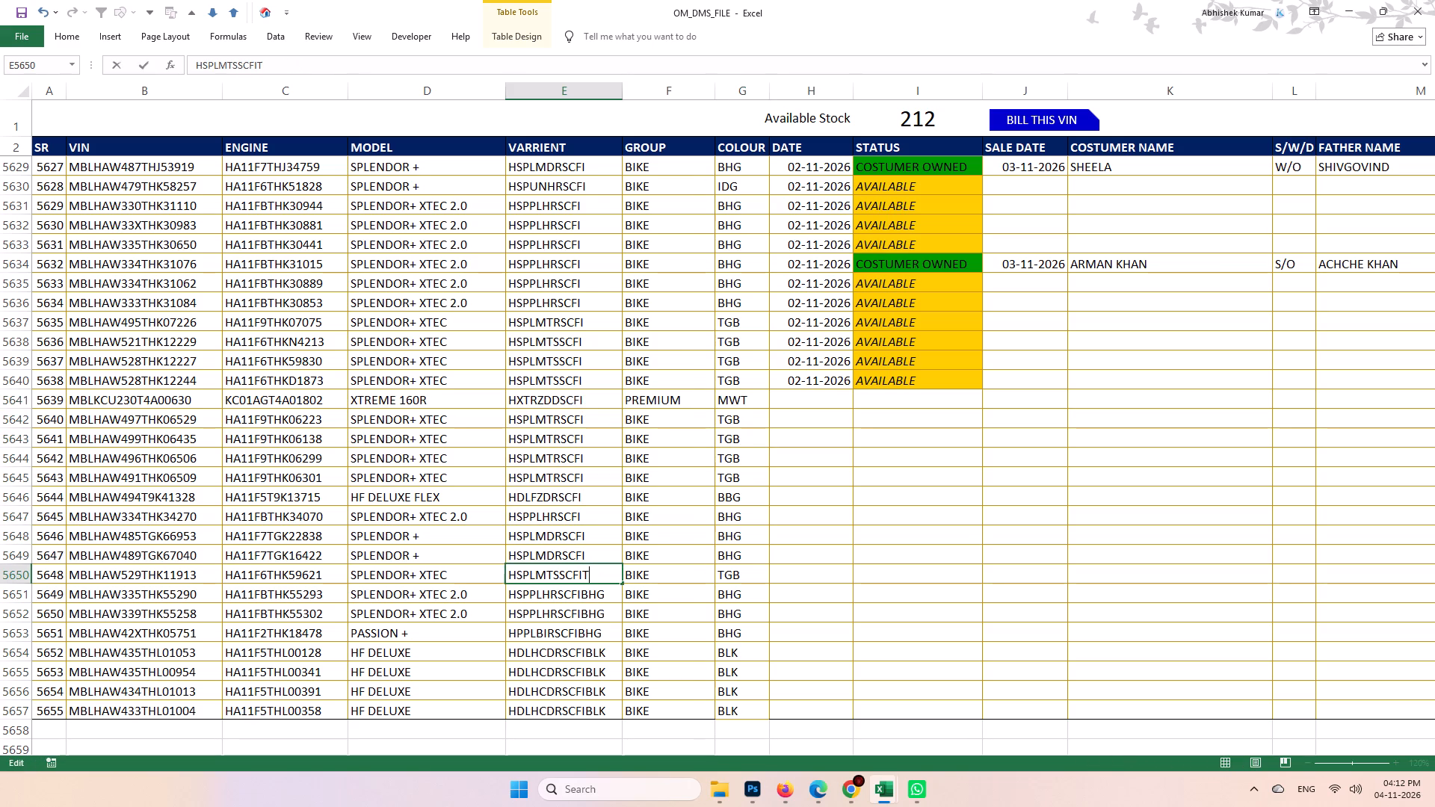
key(BackSpace)
key(Return)
key(F2)
key(BackSpace)
key(BackSpace)
key(BackSpace)
key(Return)
key(F2)
key(BackSpace)
key(BackSpace)
key(BackSpace)
key(Return)
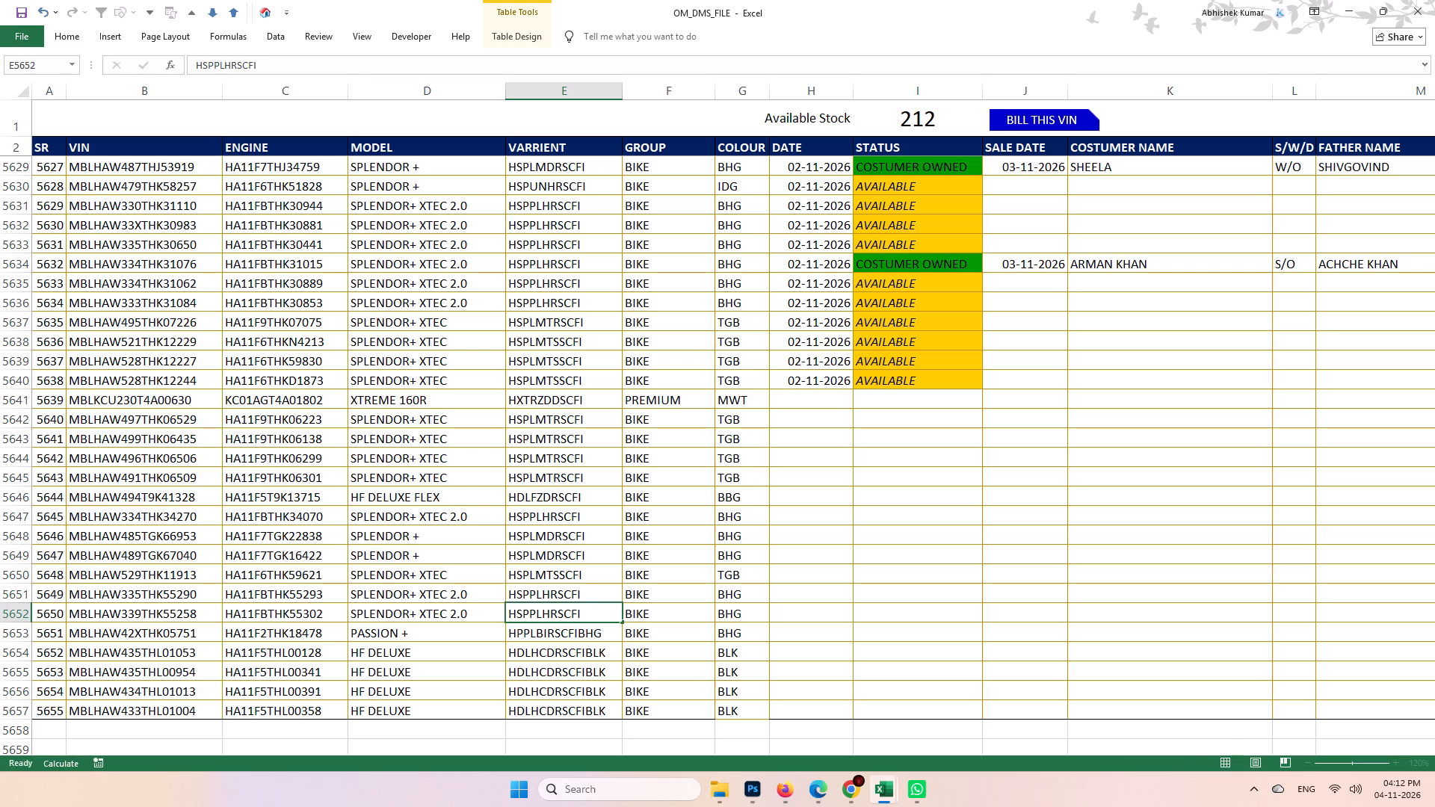
key(F2)
key(BackSpace)
key(BackSpace)
key(BackSpace)
key(Return)
Remove the BLK colour suffix from the HF DELUXE variants in rows 5654 to 5657, leaving HDLHCDRSCFI.
key(F2)
key(BackSpace)
key(BackSpace)
key(BackSpace)
key(Return)
key(F2)
key(BackSpace)
key(BackSpace)
key(BackSpace)
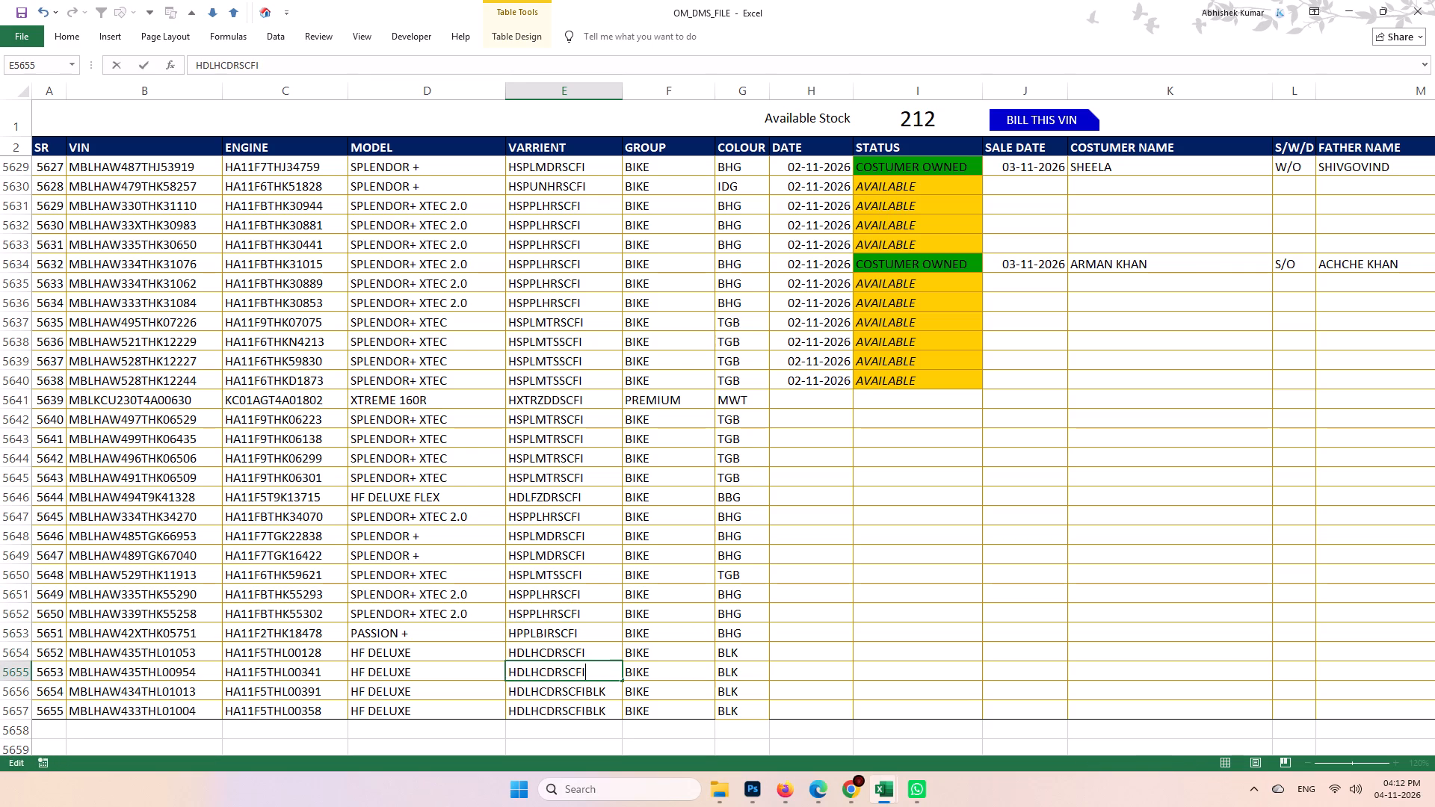
key(Return)
key(F2)
key(BackSpace)
key(BackSpace)
key(BackSpace)
key(Return)
key(F2)
key(BackSpace)
key(BackSpace)
key(BackSpace)
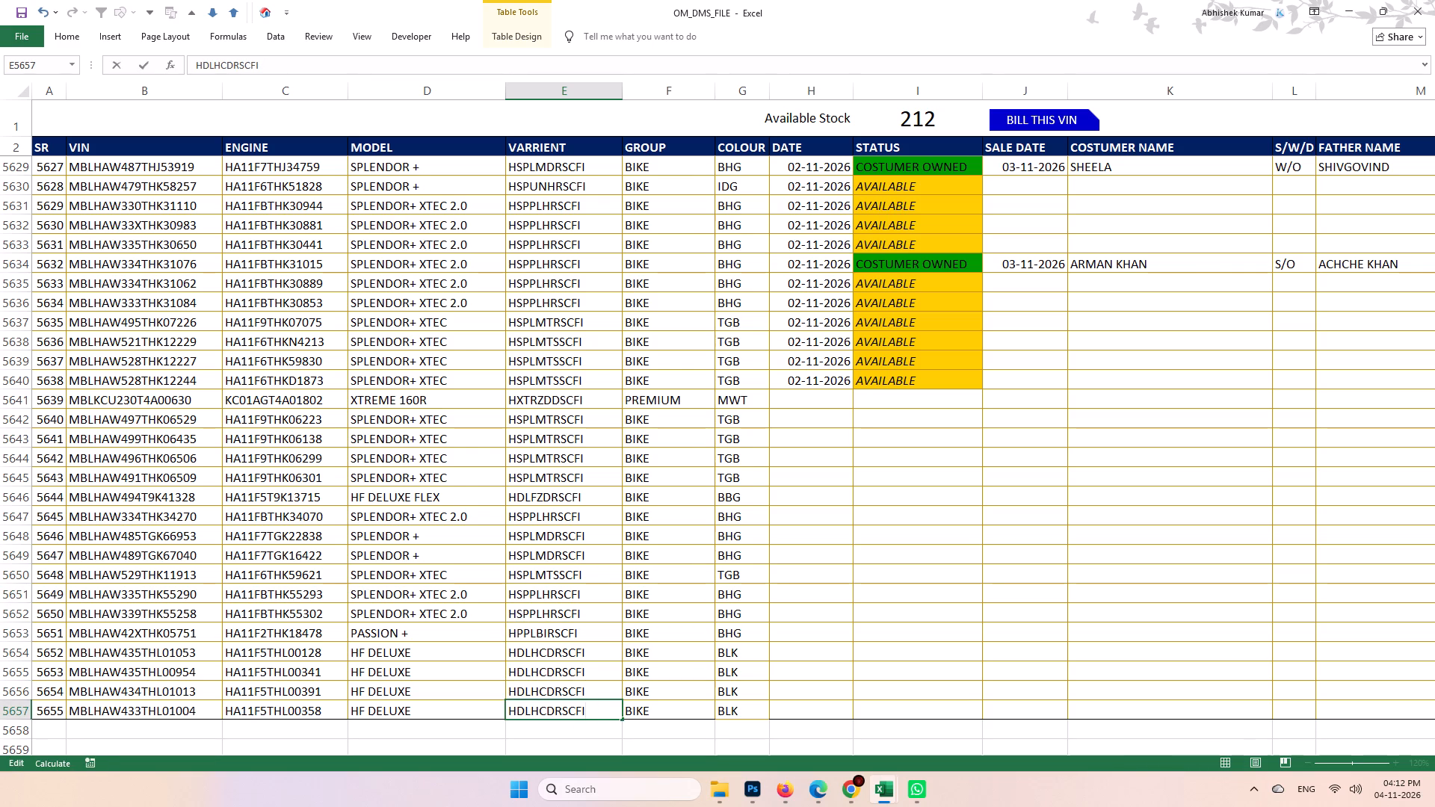
Enter the date 04-11-2026 in the DATE column for all new rows, 5641 to 5657.
drag(813, 402, 804, 711)
key(F2)
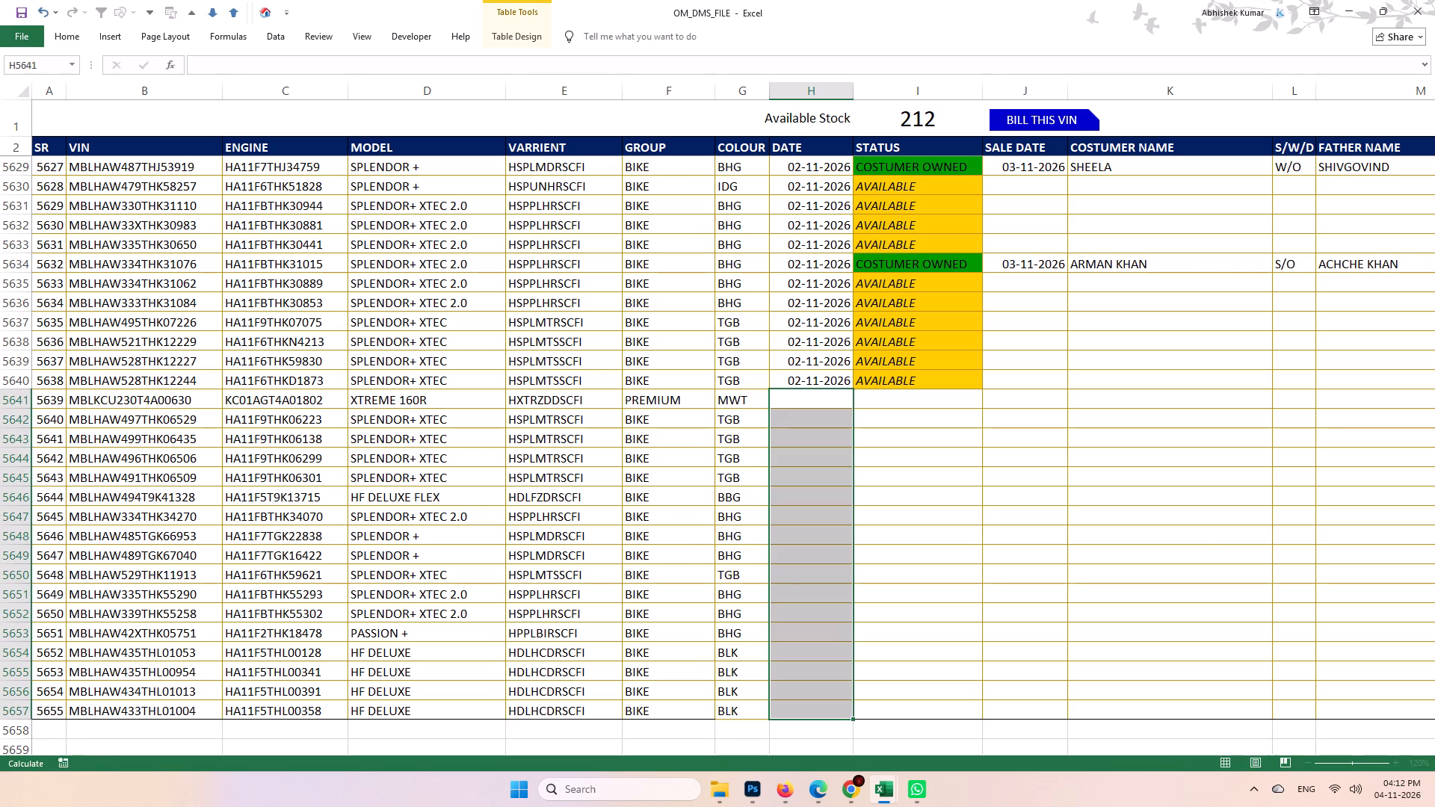
text(4/14)
key(BackSpace)
text(1/26)
key(ctrl+Return)
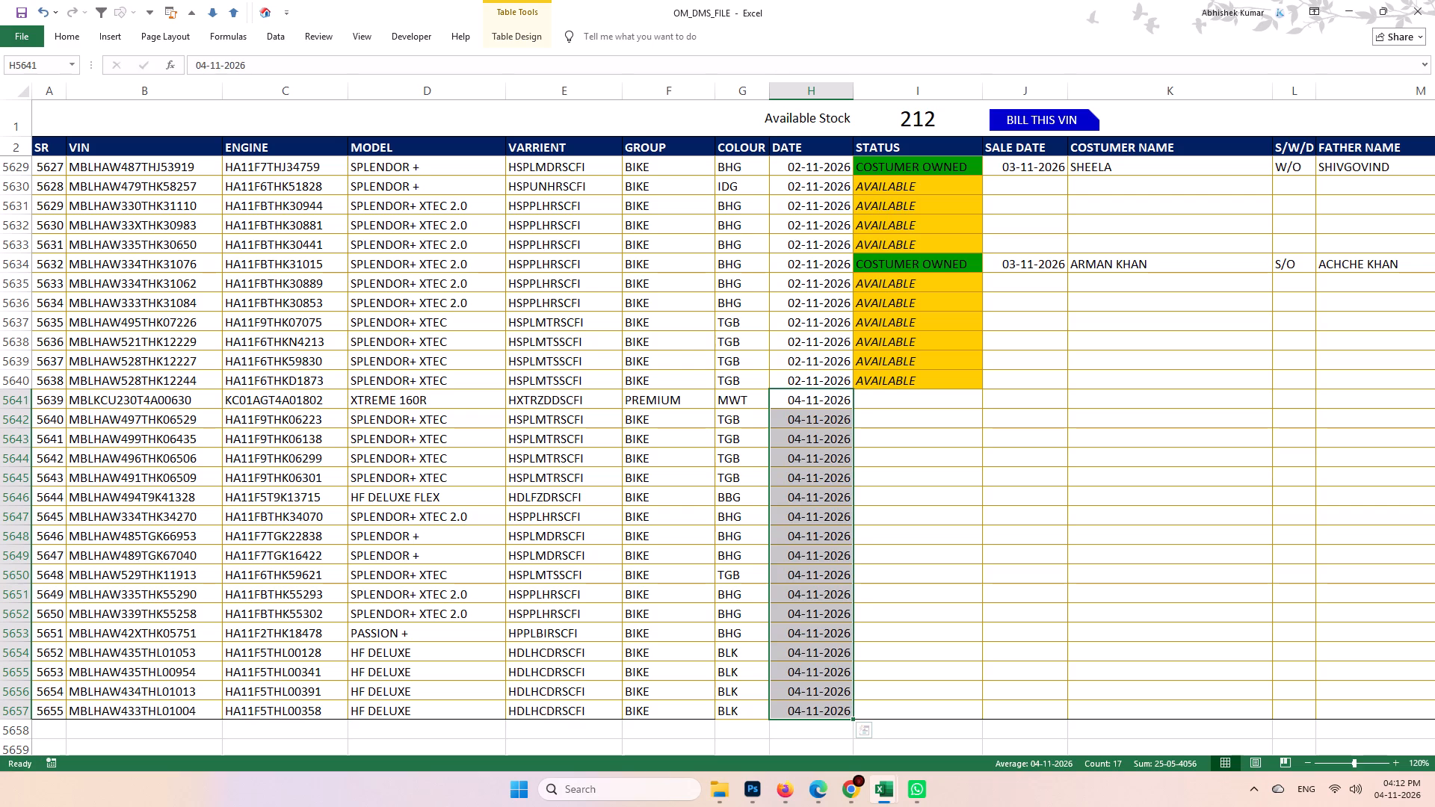
Set the STATUS of all new rows, 5641 to 5657, to AVAILABLE.
drag(926, 400, 934, 709)
key(F2)
key(a)
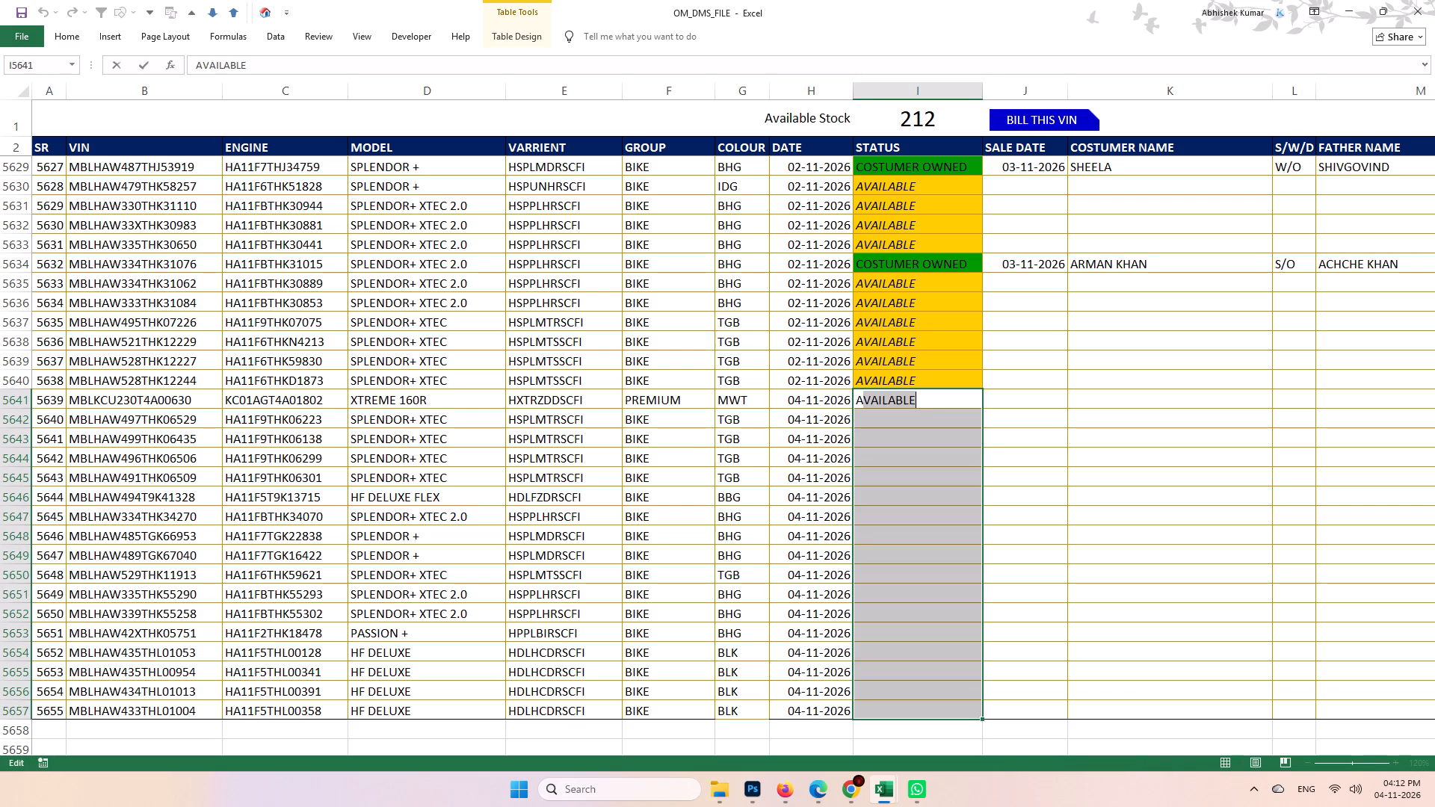
key(ctrl+Return)
Save the updated OM_DMS_FILE workbook.
click(912, 494)
key(ctrl+s)
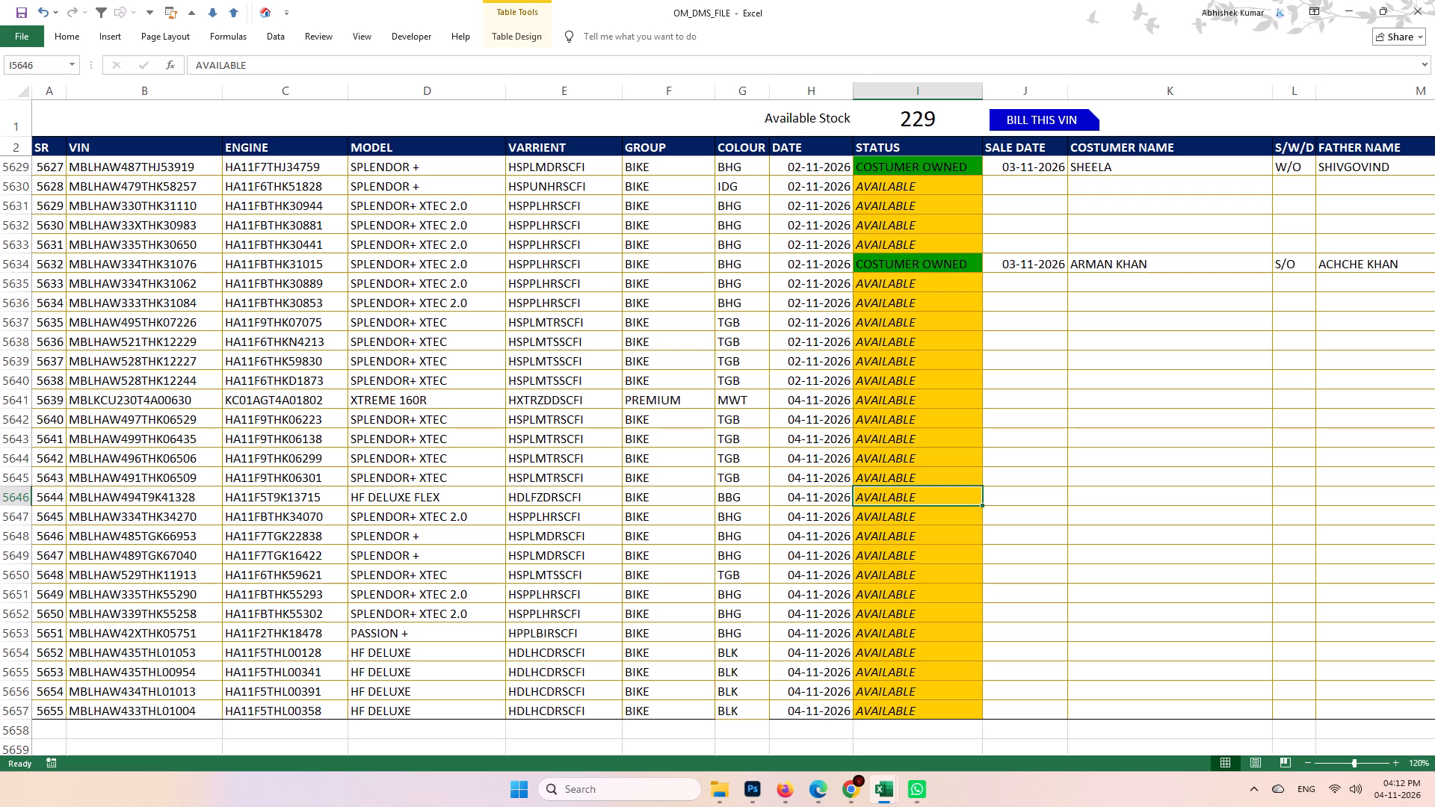
Go to the workbook's DMS Details dashboard sheet.
click(1087, 445)
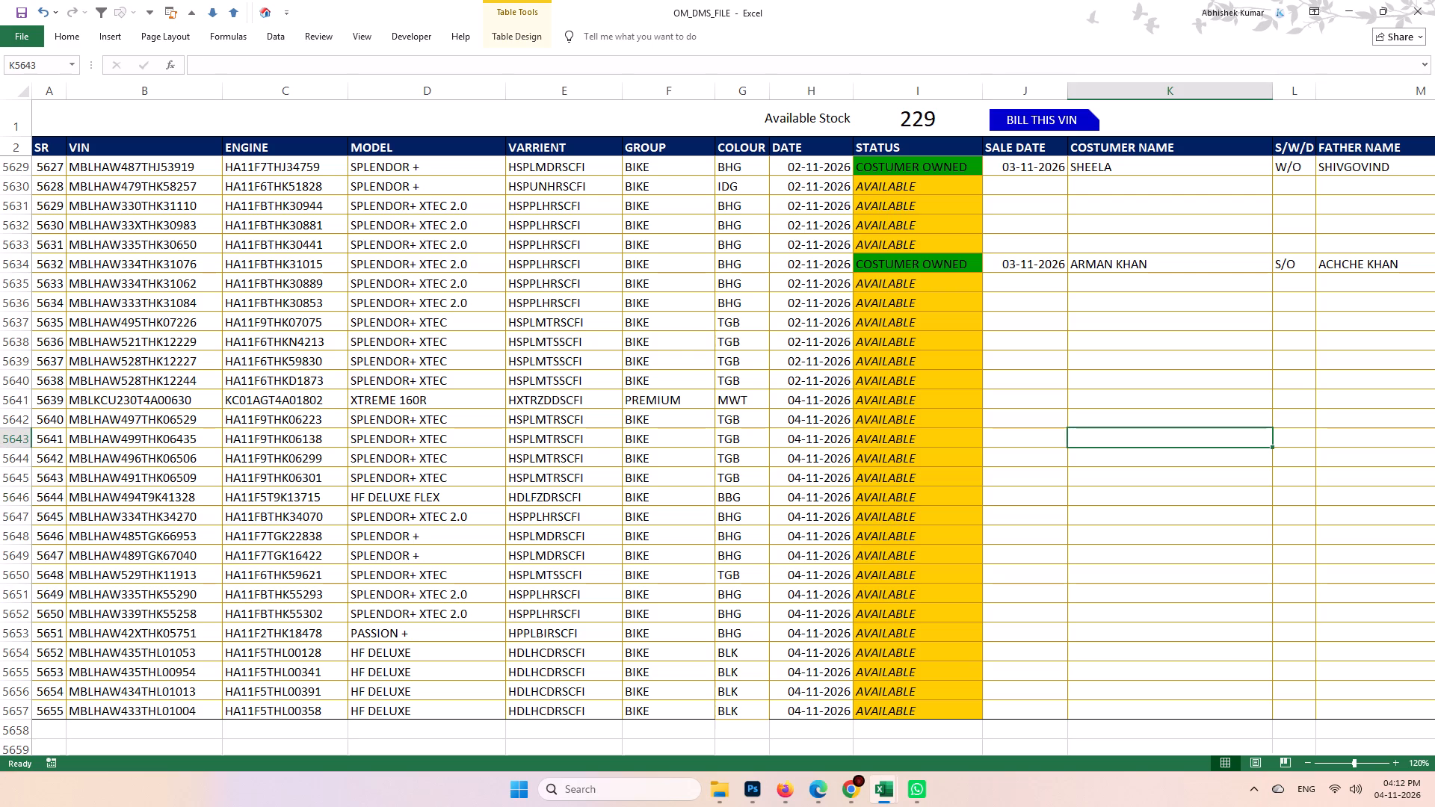
click(266, 10)
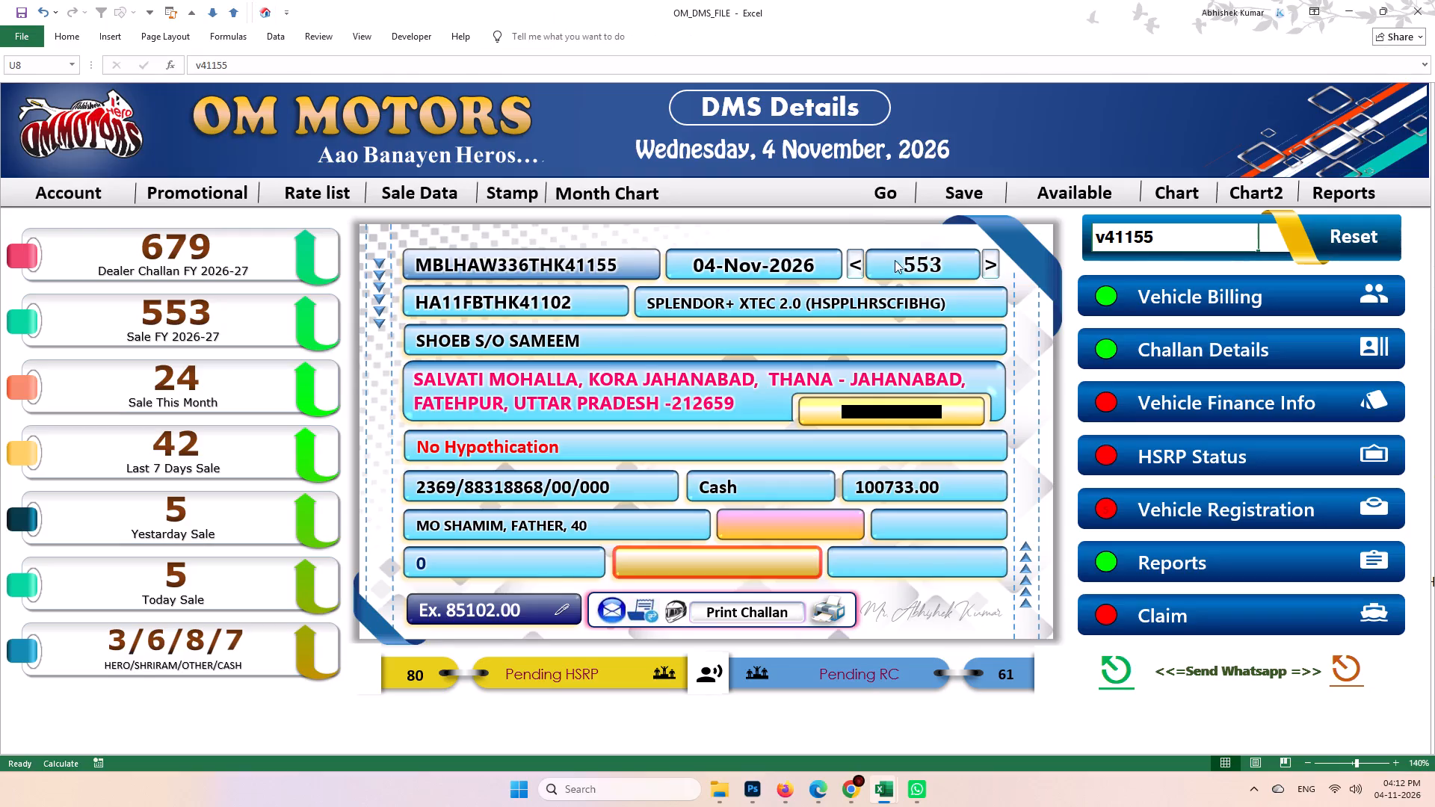
Save the OM_DMS_FILE workbook using the DMS Details dashboard's own save command.
click(958, 184)
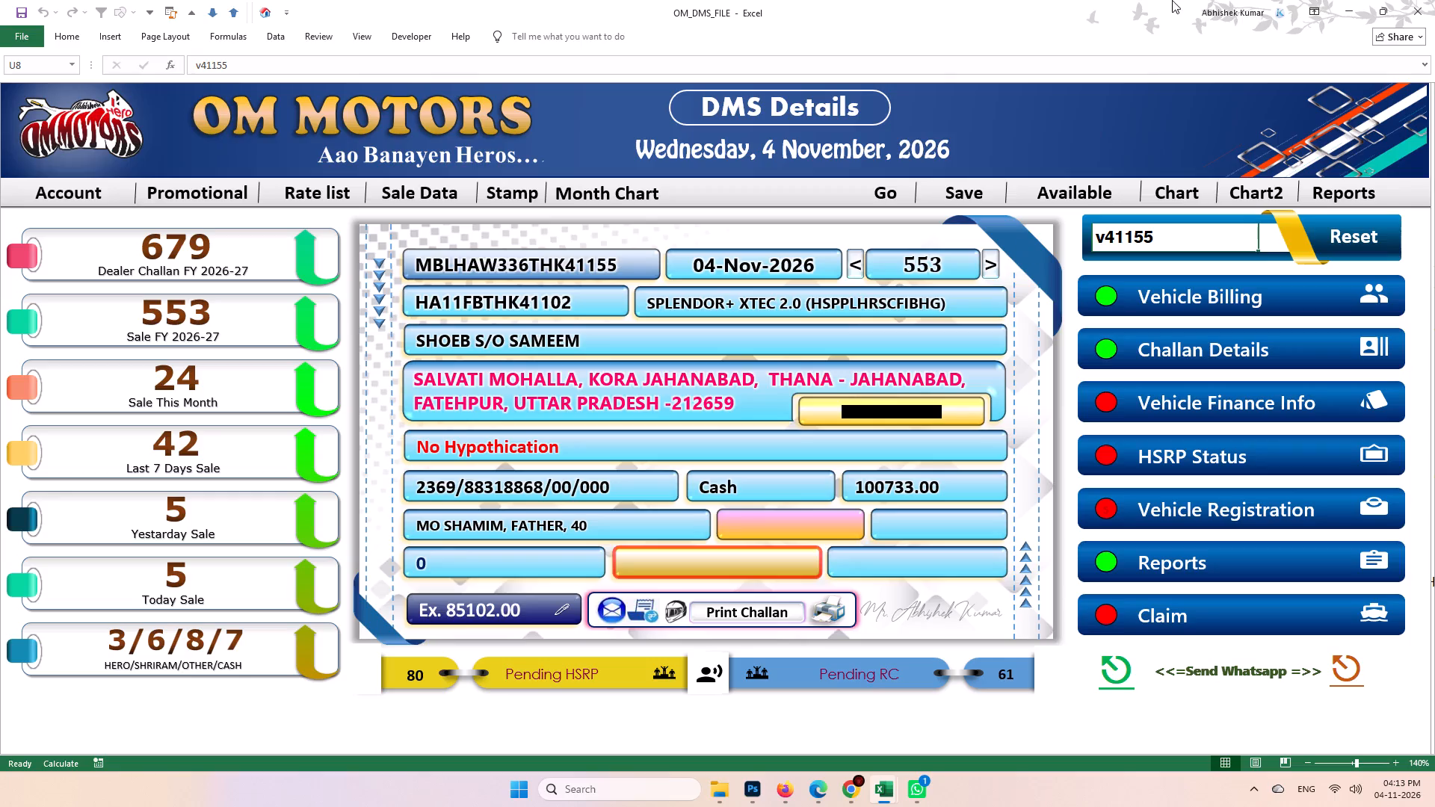
click(969, 189)
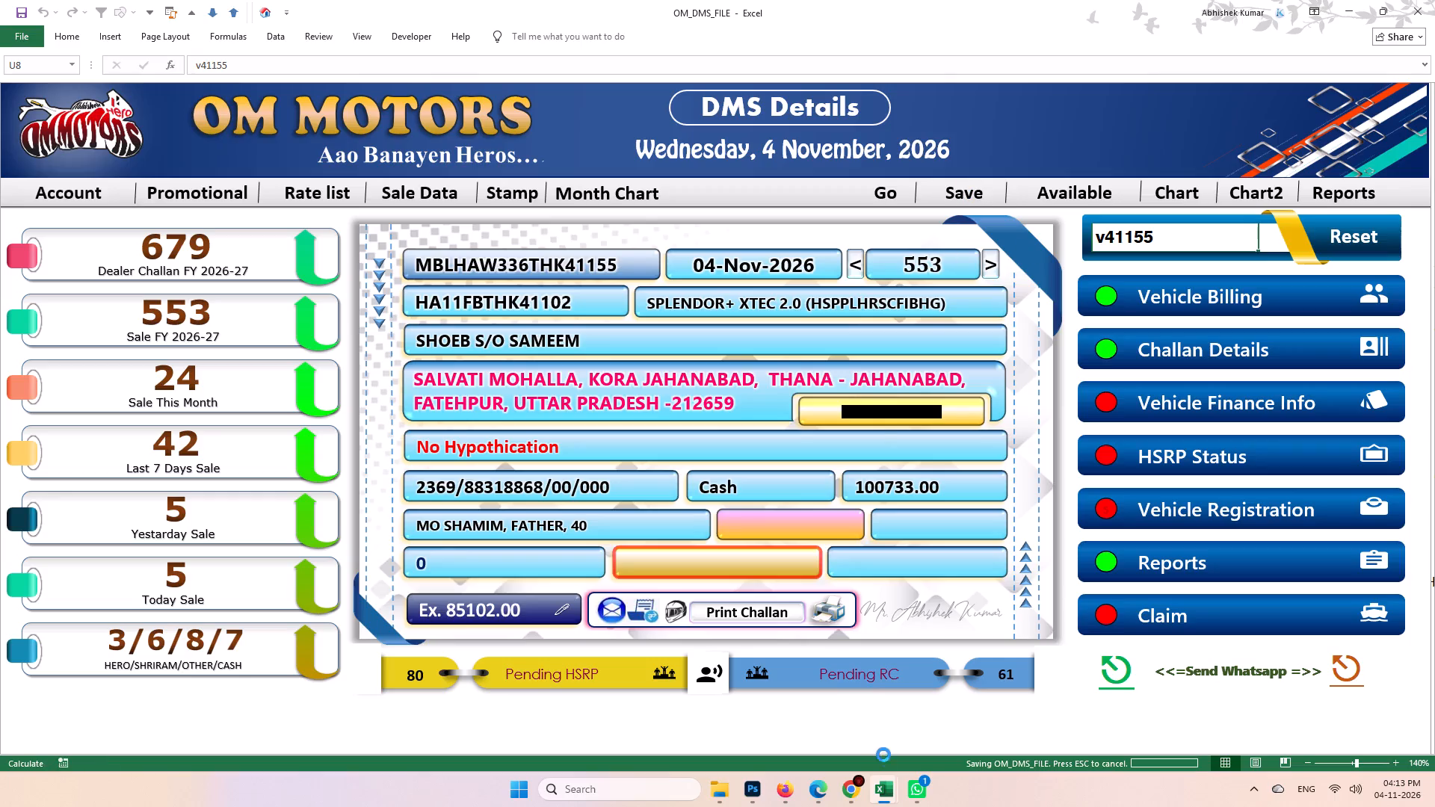
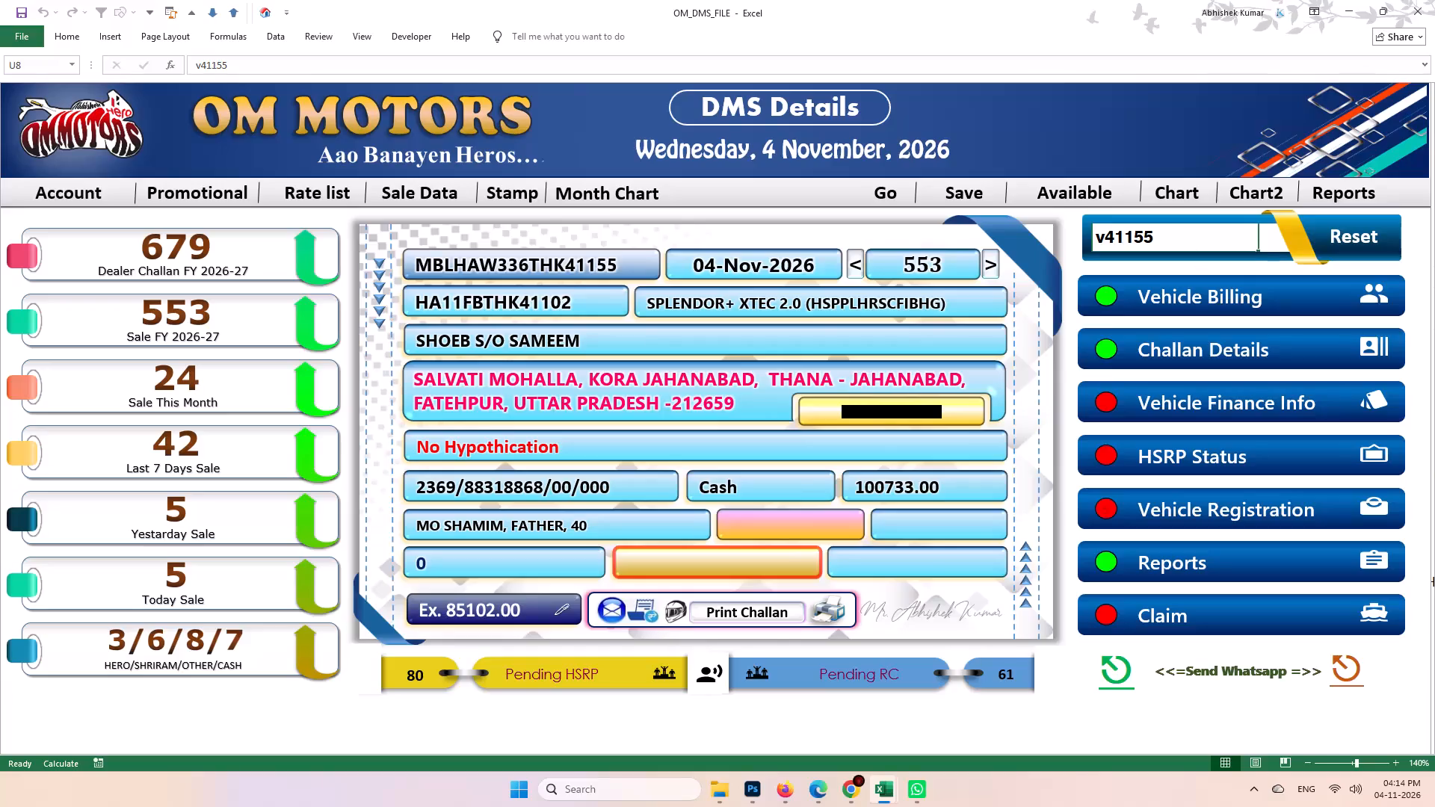
In the output (93) workbook, copy the SKU and SKU Description values for all vehicles, D2 to E18.
click(1352, 0)
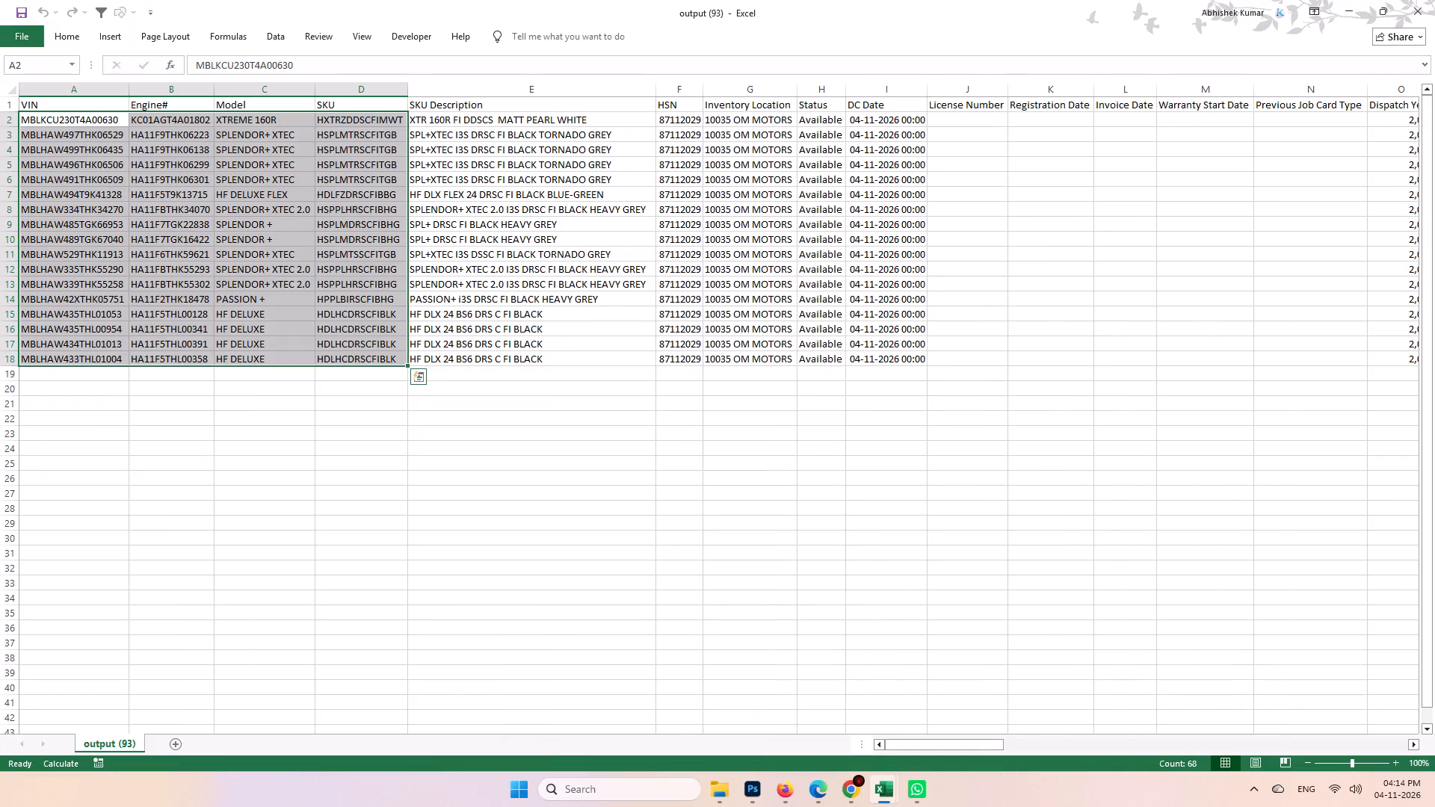
click(422, 165)
drag(389, 120, 480, 283)
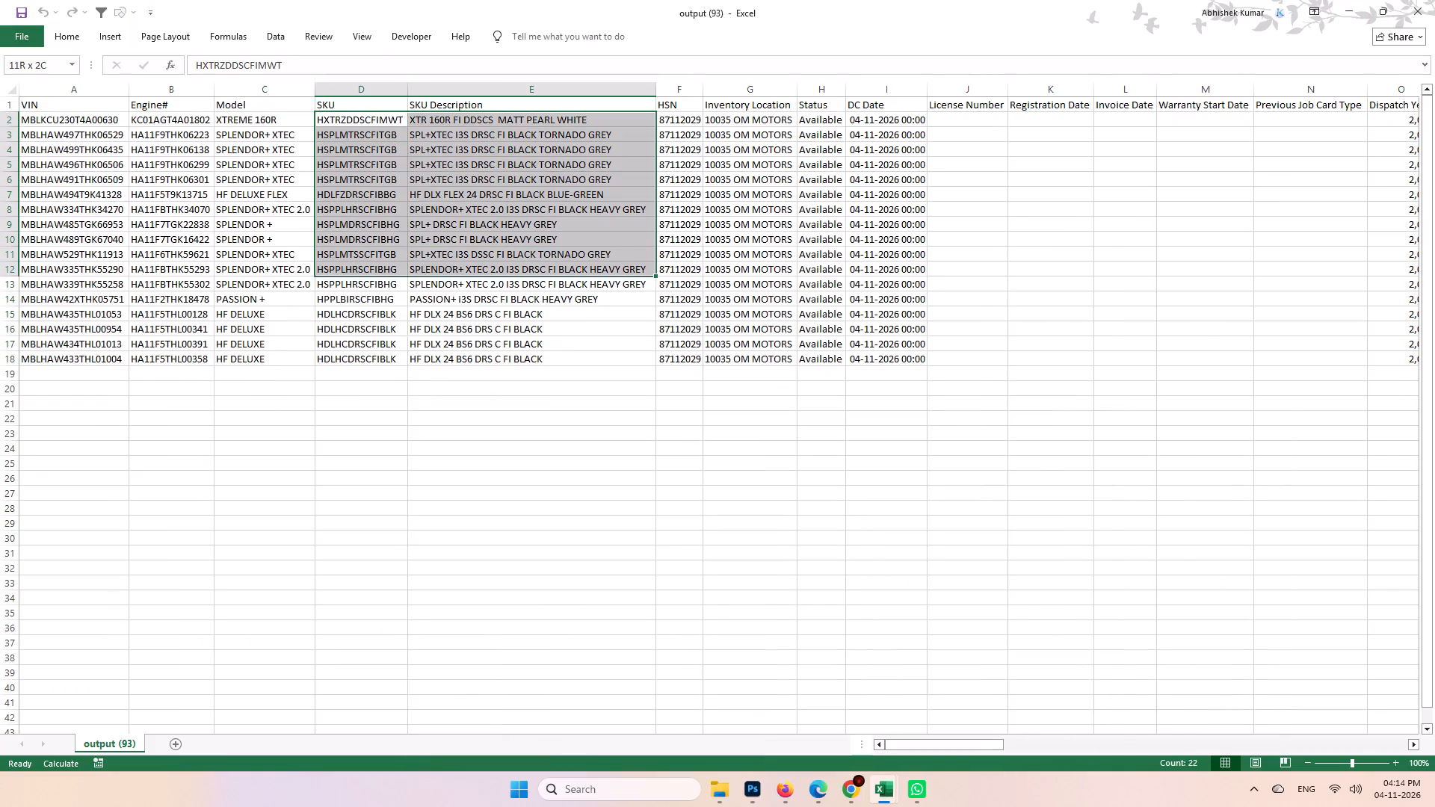
drag(480, 283, 490, 356)
key(ctrl+c)
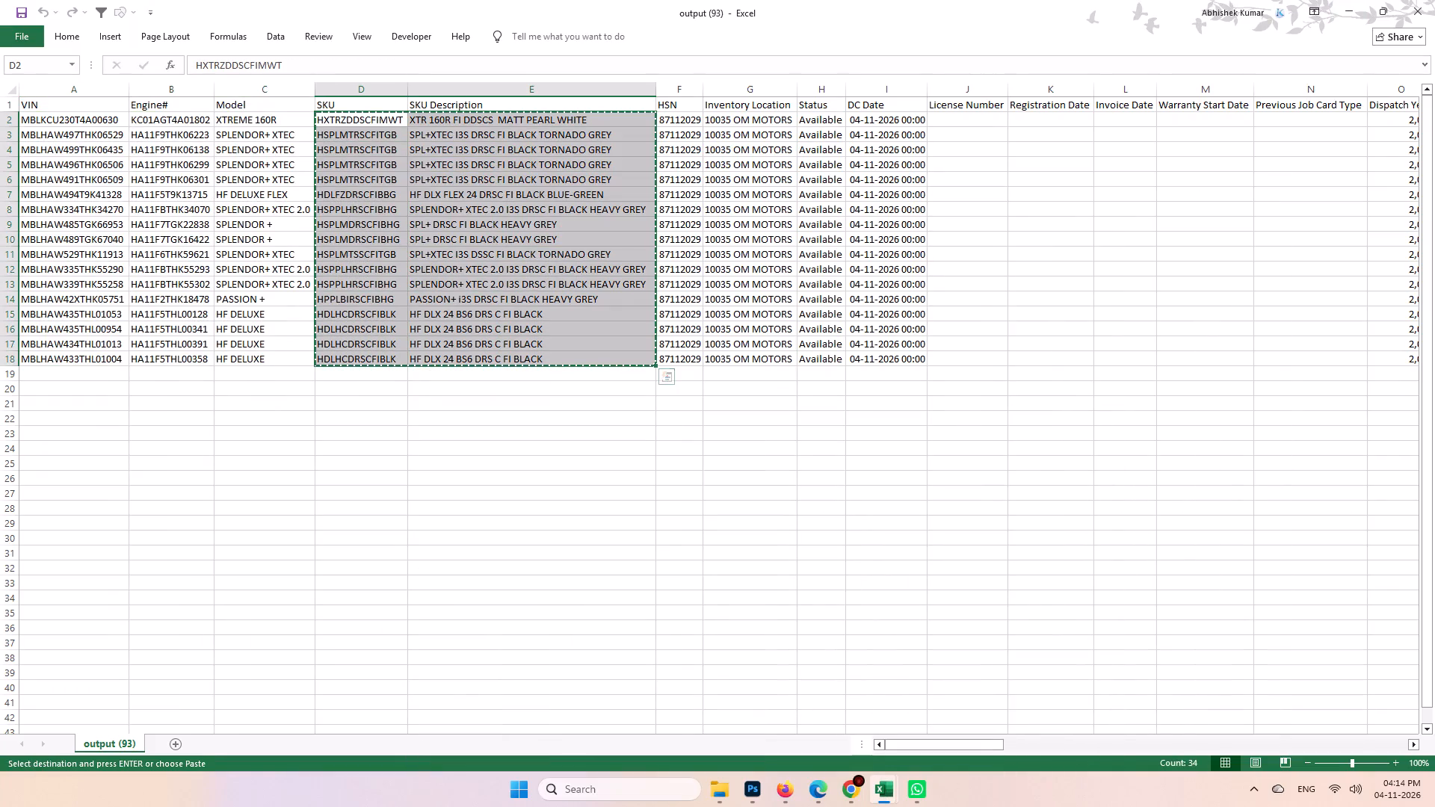
Switch back to the OM_DMS_FILE workbook.
click(883, 785)
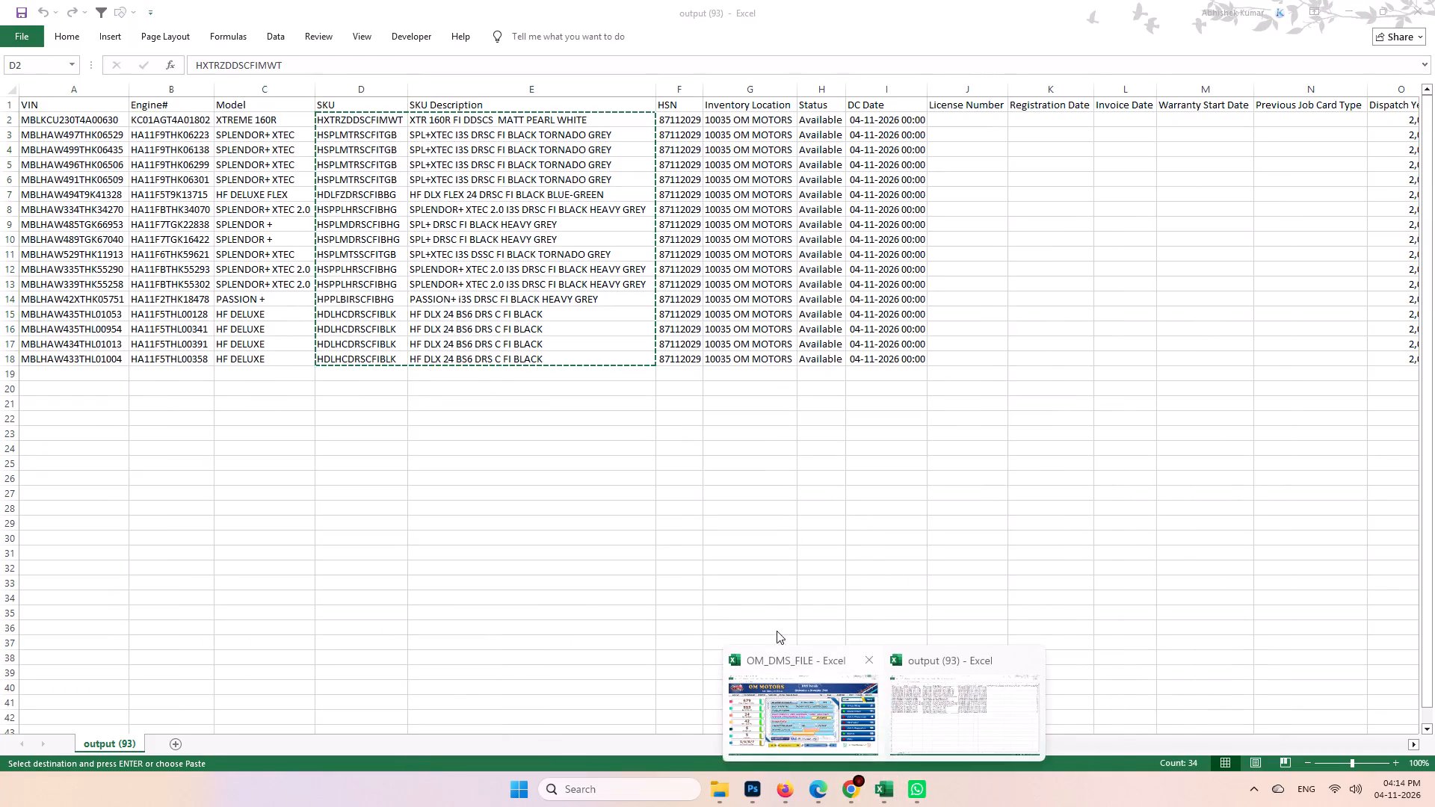
Switch to the OM_DMS_FILE workbook and open its Rate list sheet.
click(789, 690)
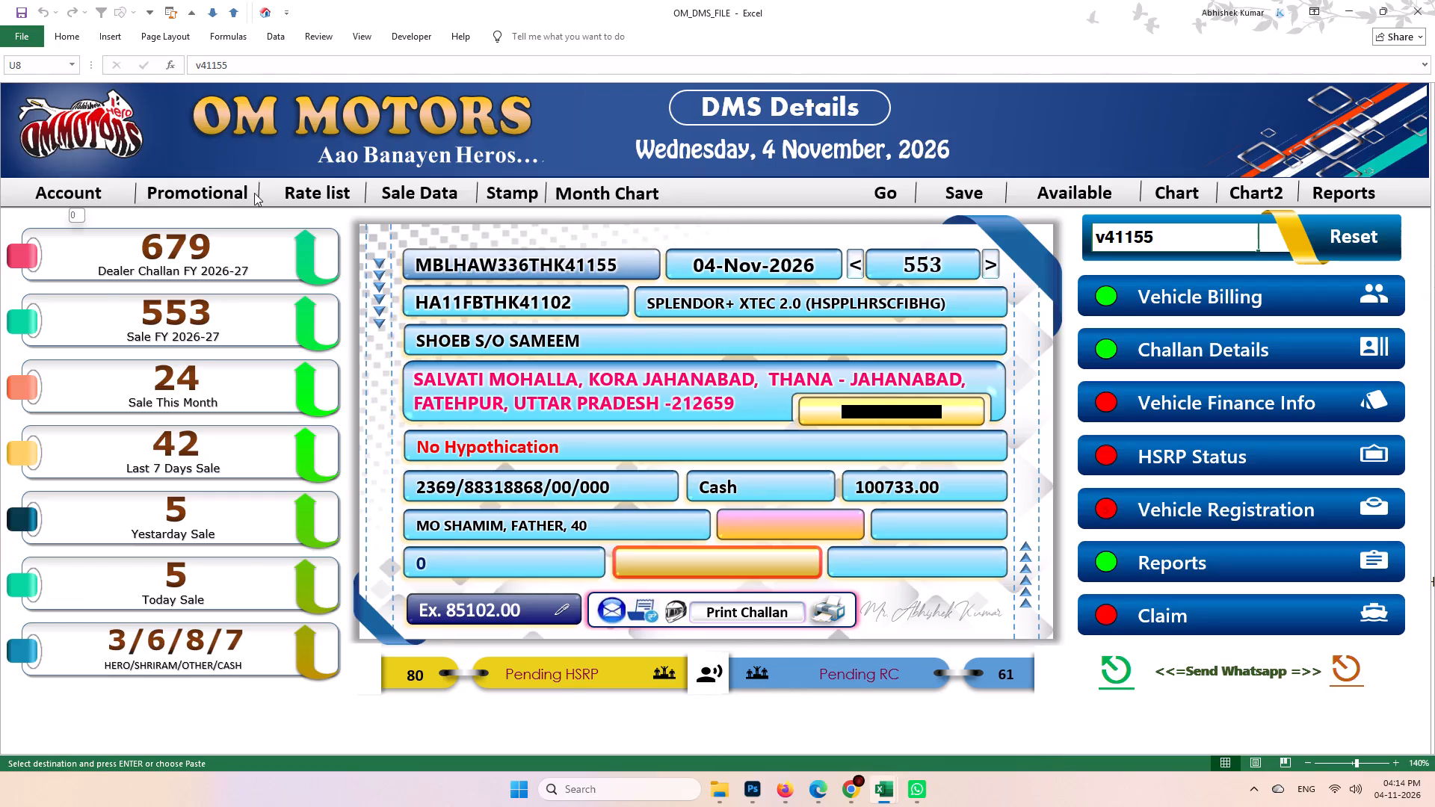
click(304, 188)
click(1022, 236)
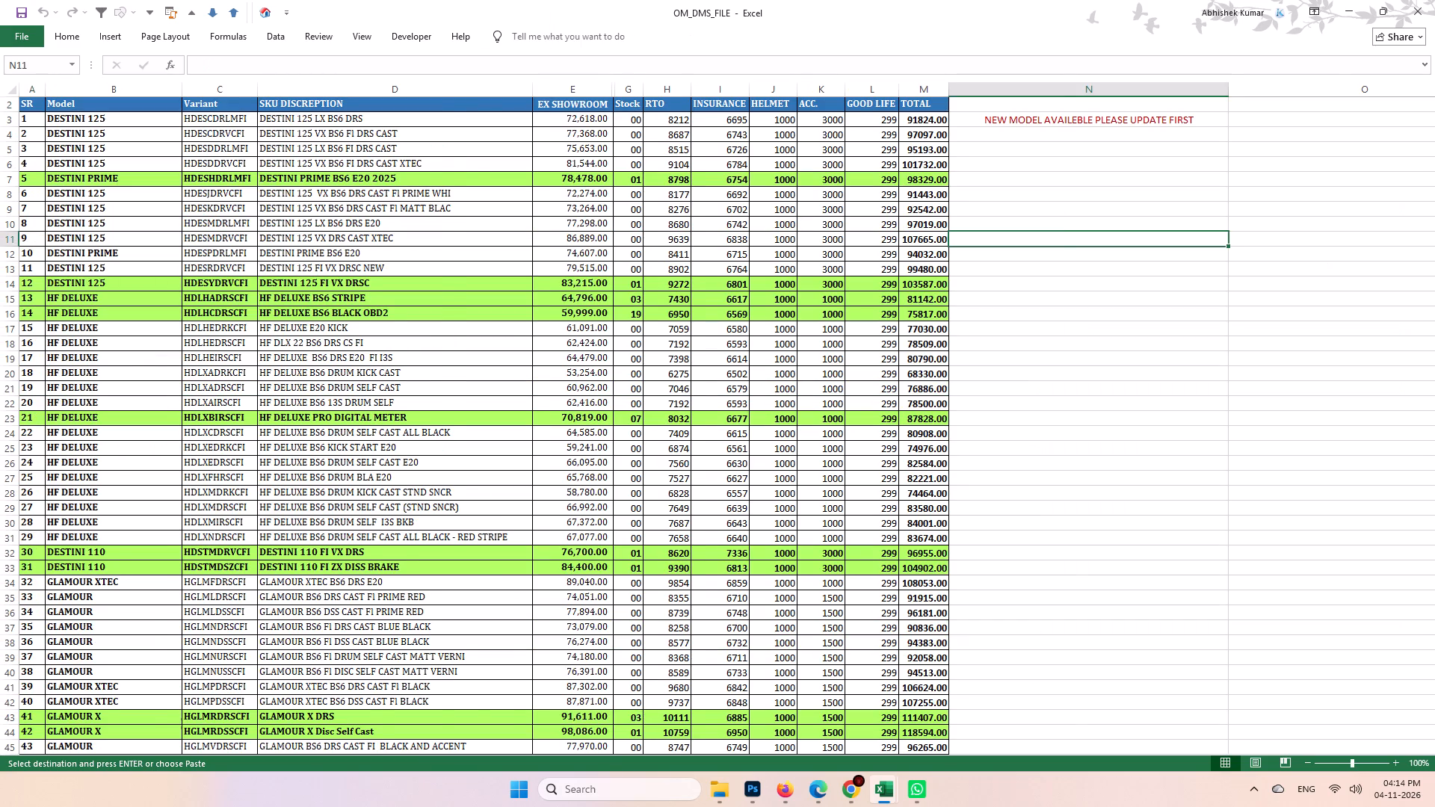
Append the copied SKU codes and descriptions directly below the last entry of the Rate list's SKU table, starting at P293.
key(Right)
key(Right)
key(ctrl+Down)
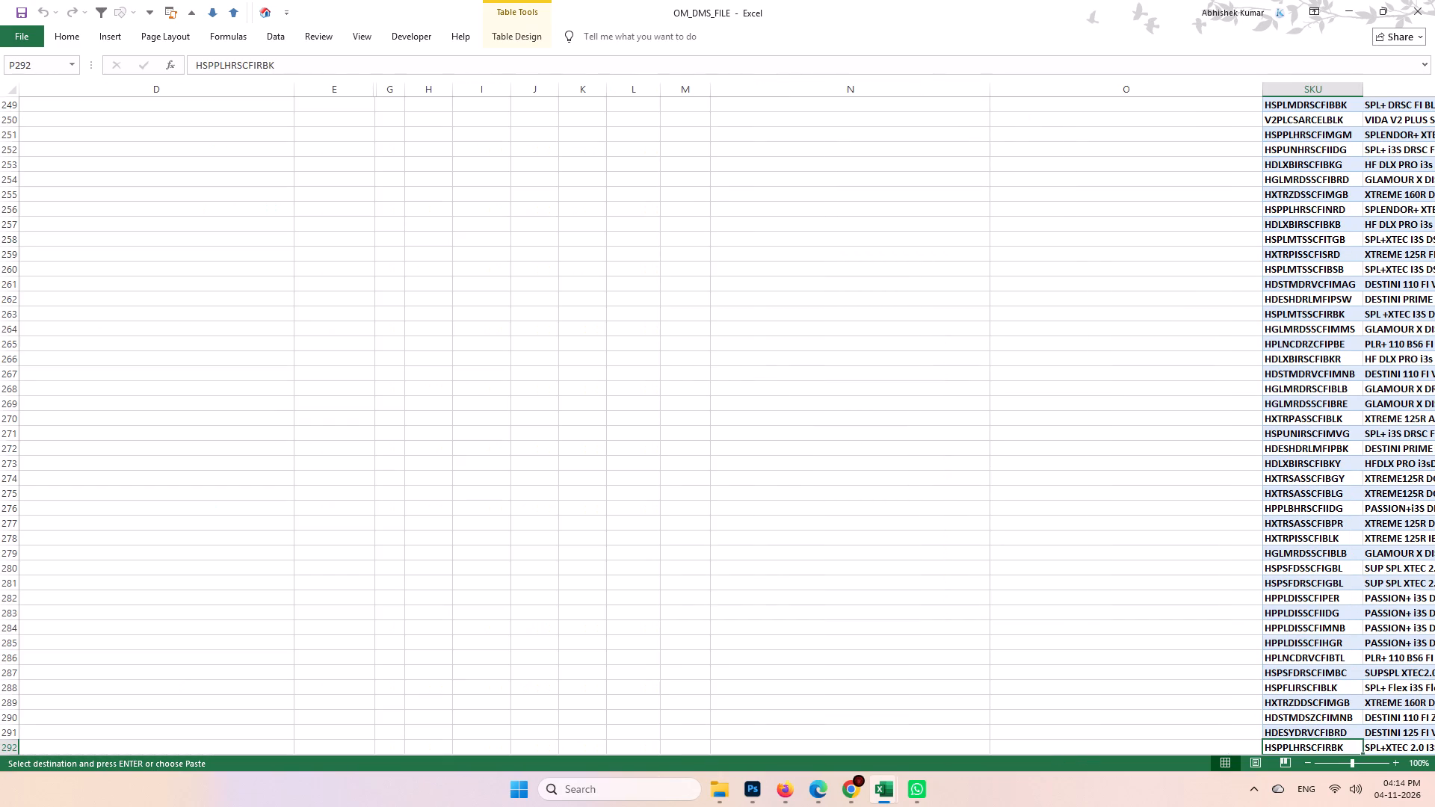
click(1302, 303)
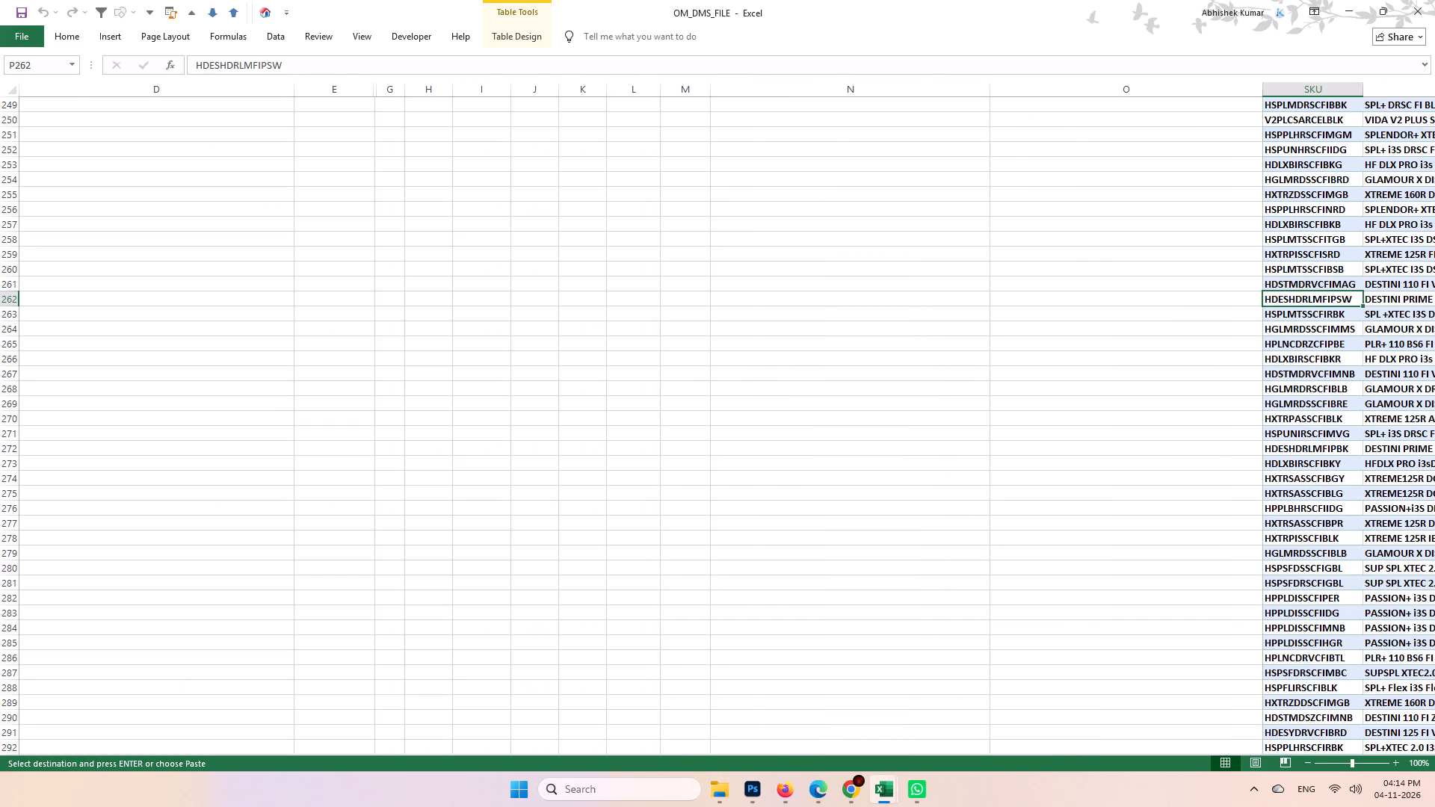
key(Down)
key(Down)
key(Down)
key(Down)
key(Down)
key(Down)
key(Down)
key(Down)
key(Down)
key(Down)
key(Down)
key(Down)
key(Down)
key(Down)
key(Down)
key(Down)
key(Down)
key(Down)
key(Down)
key(Down)
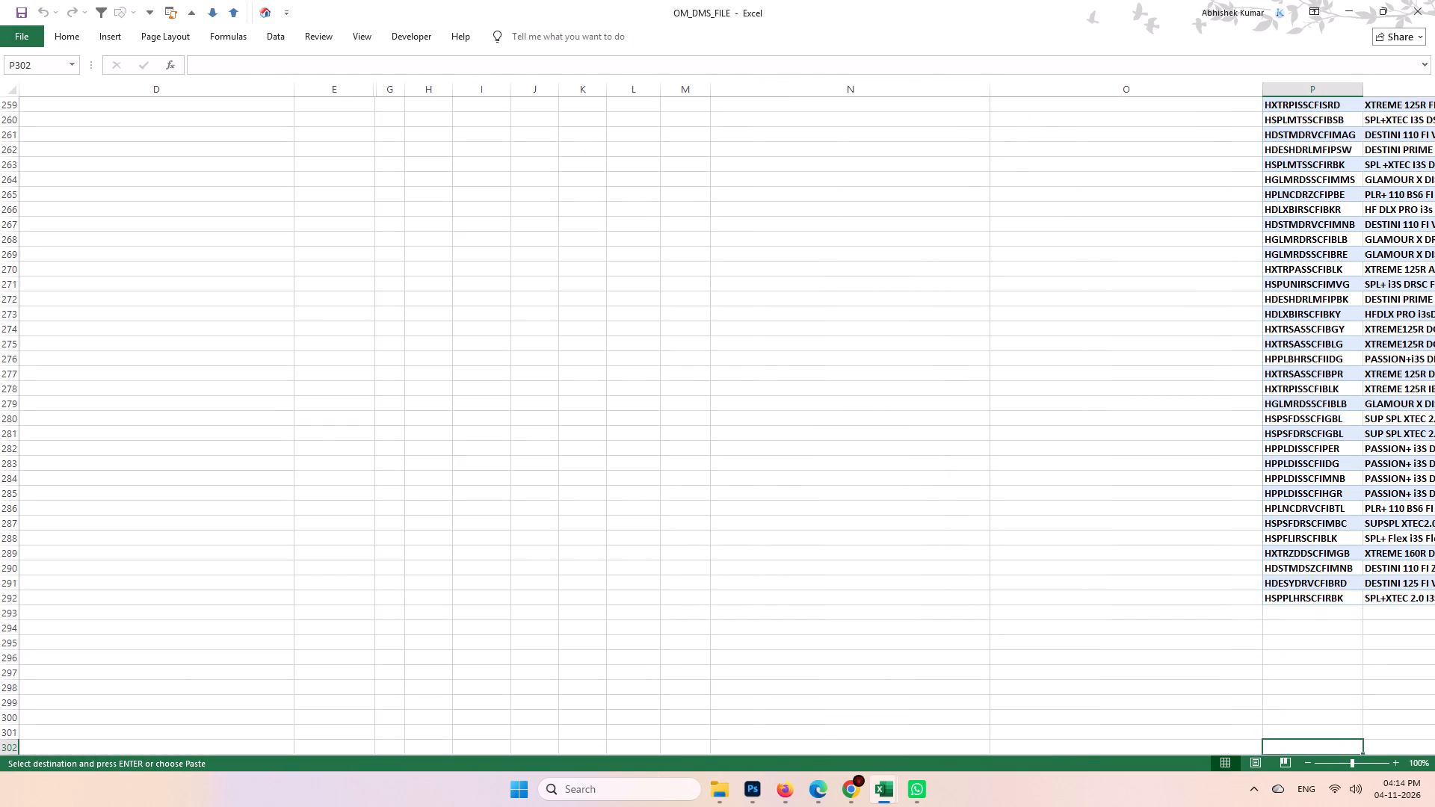
click(1291, 610)
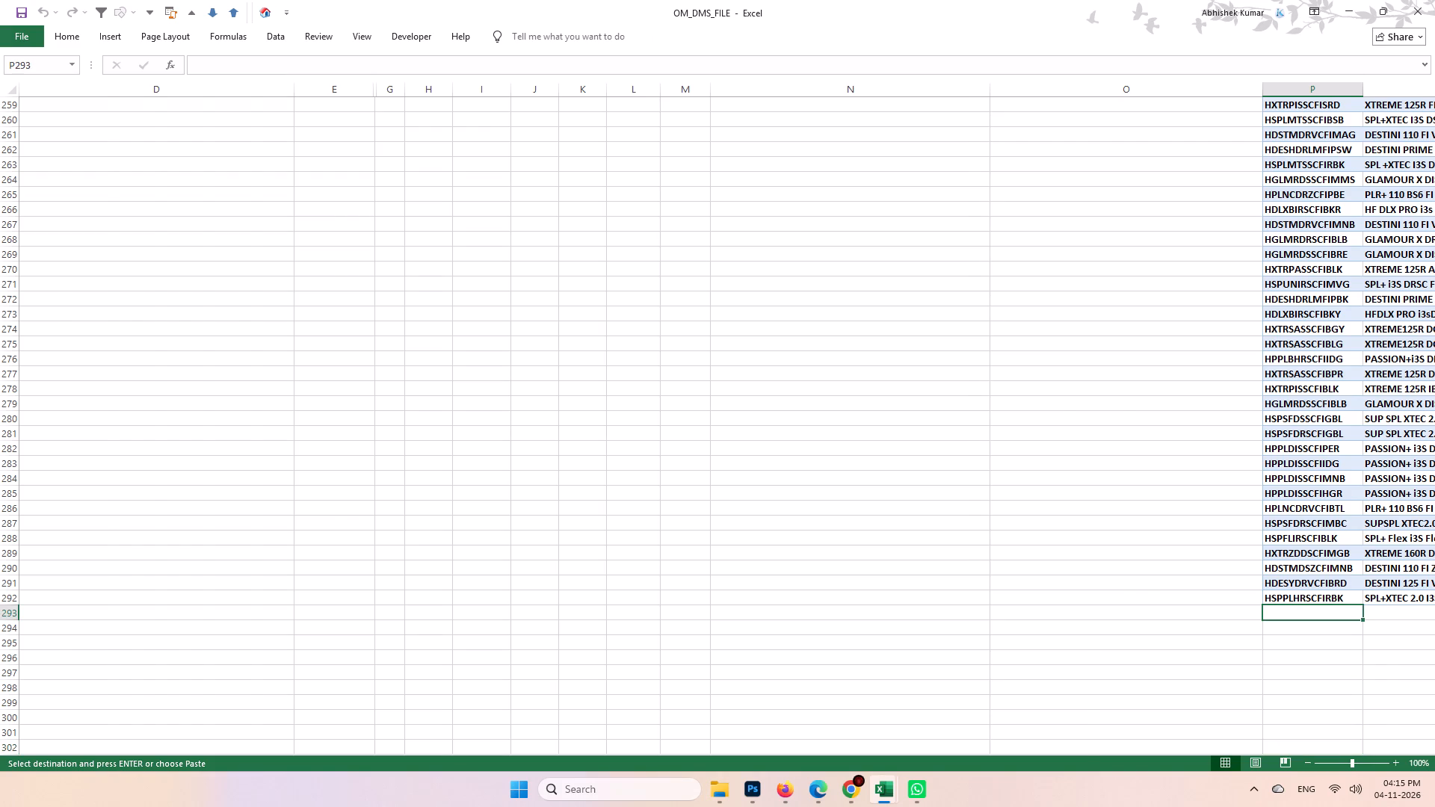
key(Right)
key(Right)
key(Left)
key(Left)
key(ctrl+v)
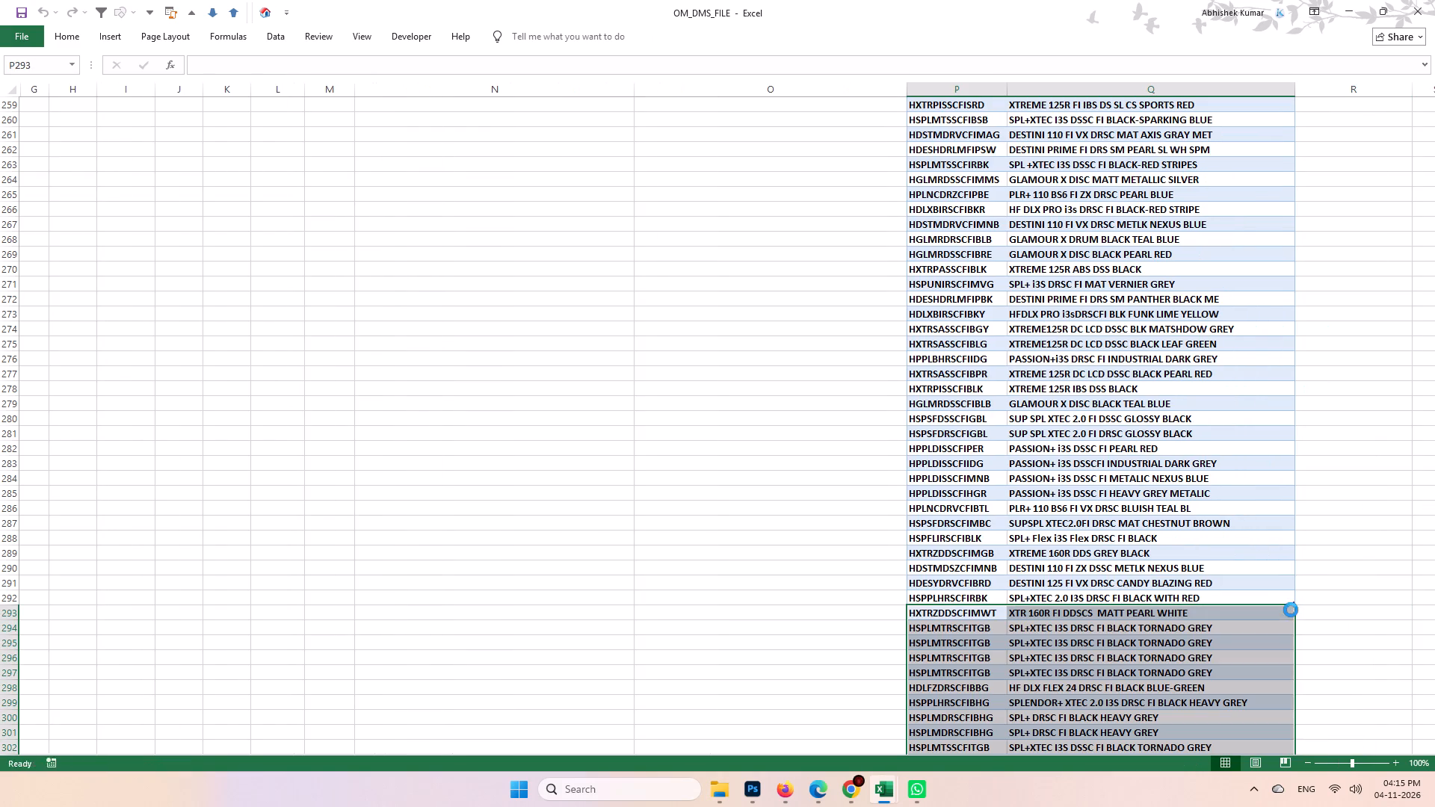
scroll(1147, 557, down, 1)
click(1095, 427)
key(ctrl+a)
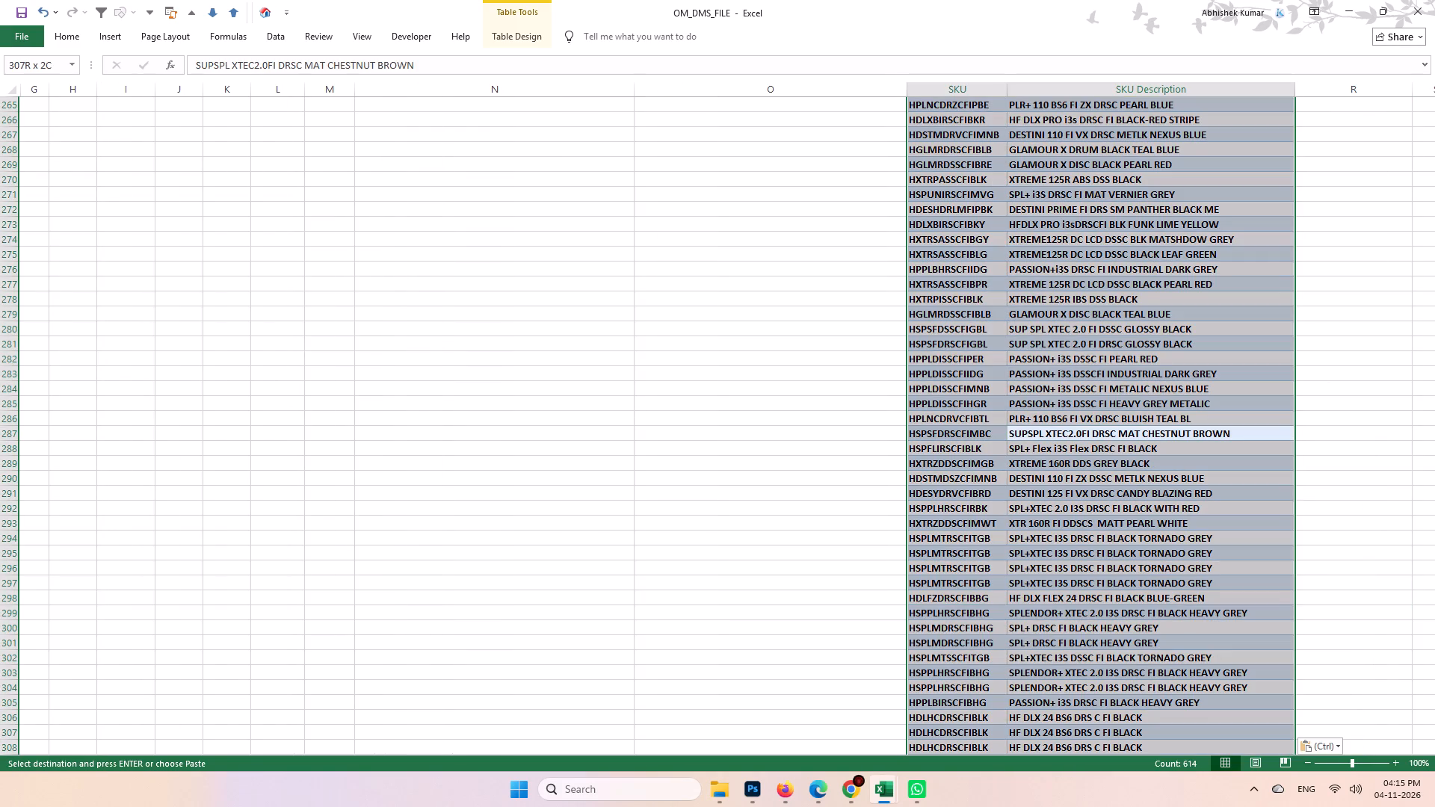
click(632, 268)
Return to the DMS Details dashboard, reopen the Rate list and go to the end of its price table.
click(275, 13)
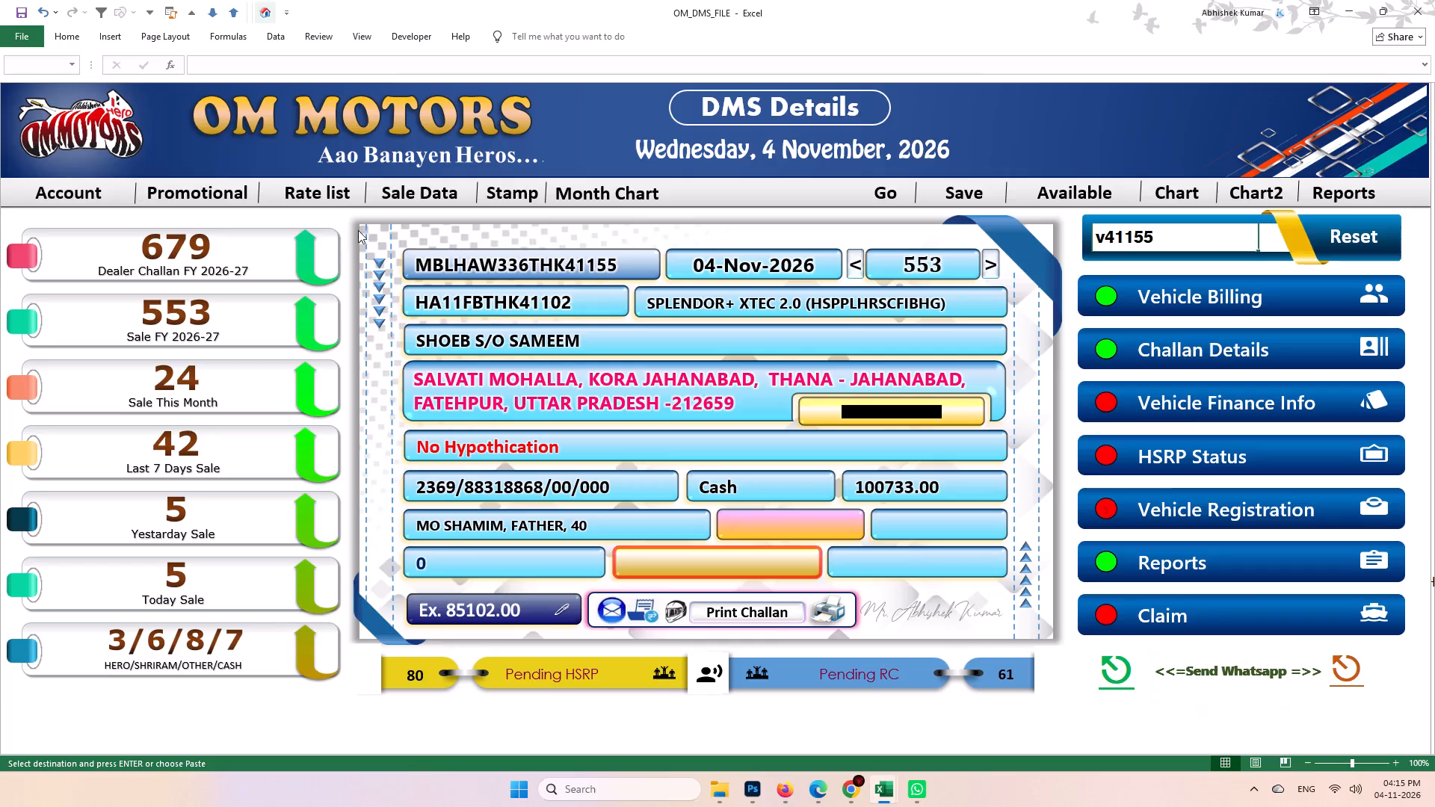
click(321, 197)
click(194, 344)
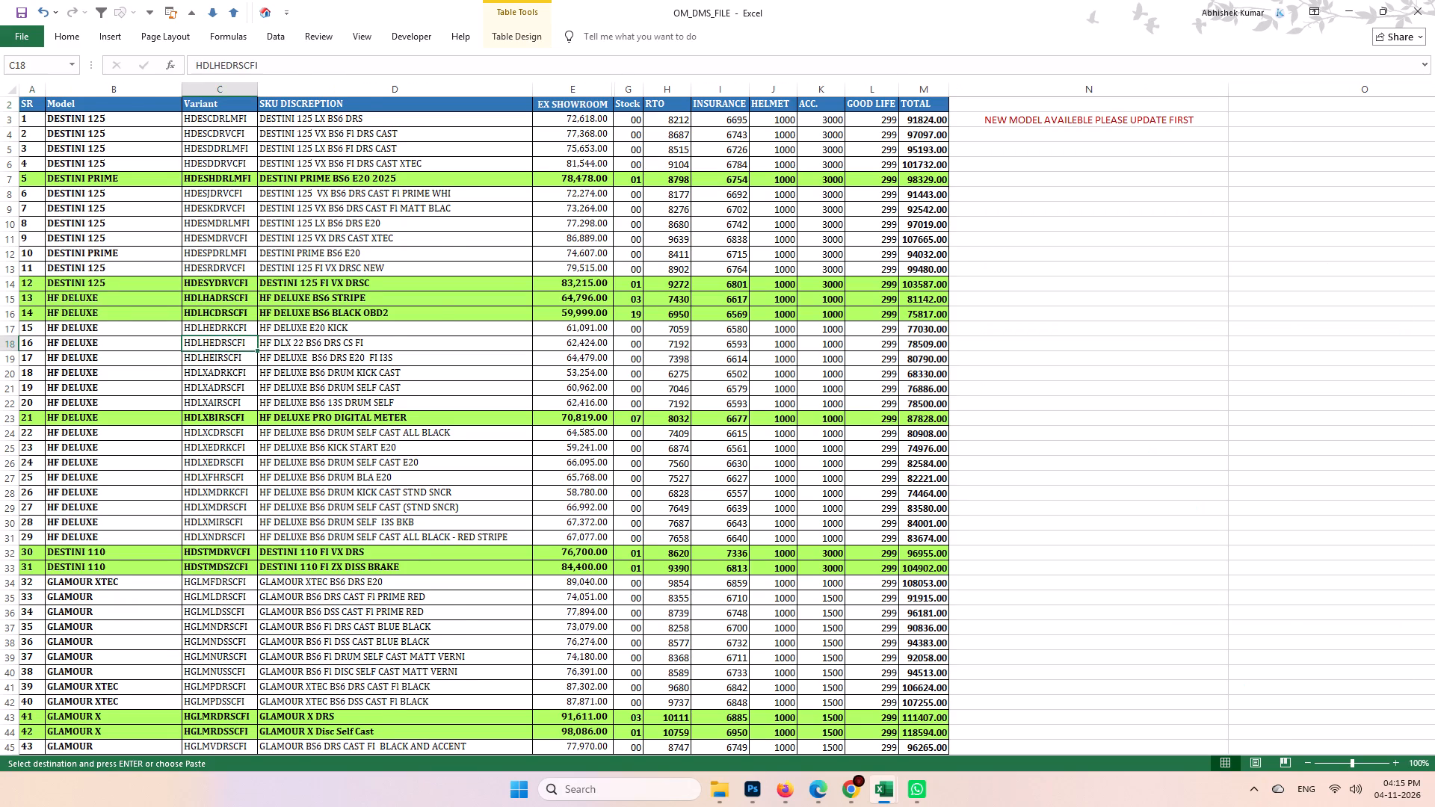
key(ctrl+Down)
scroll(194, 344, down, 1)
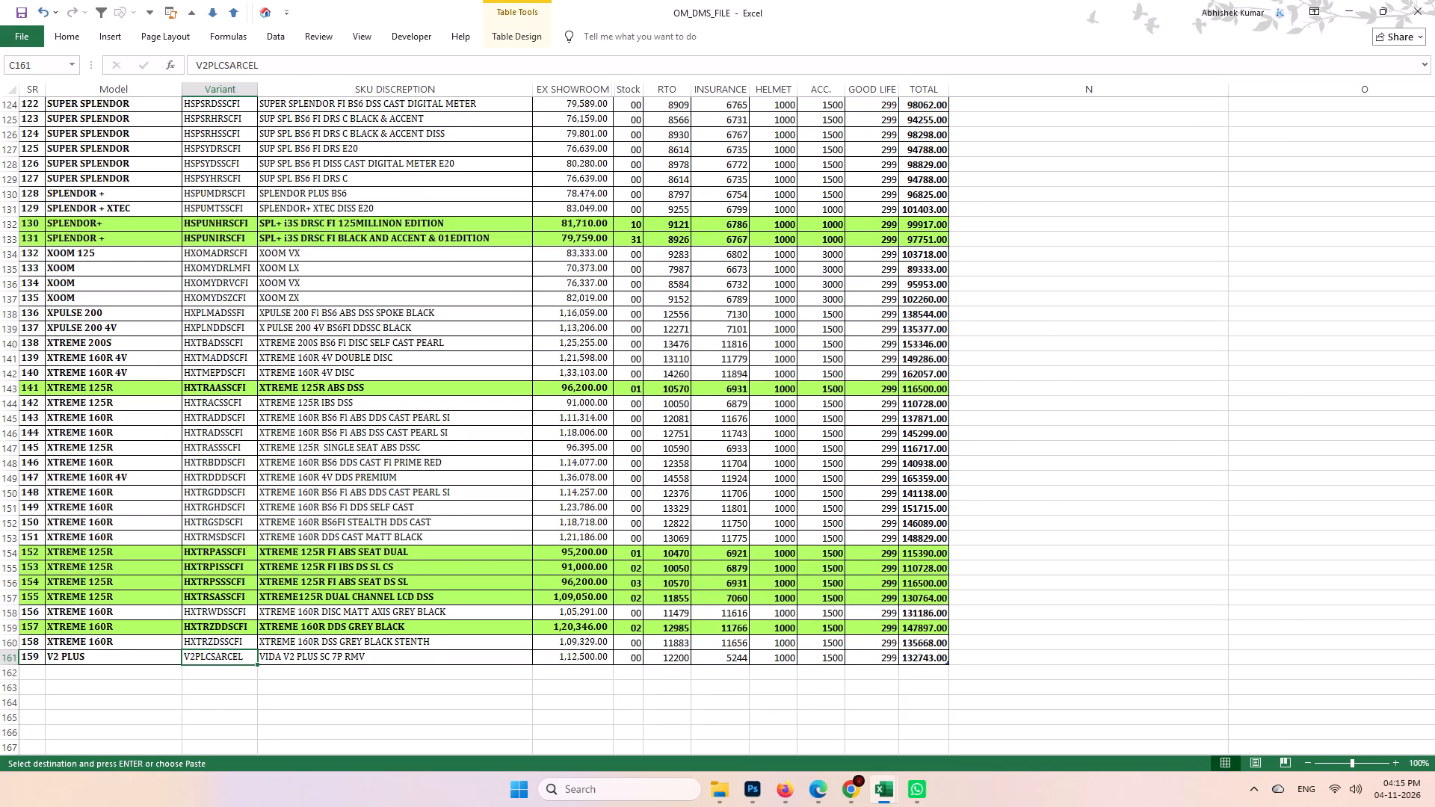
In Hero Connect, copy the variant part HXTRZDDSCFI from the XTREME 160R vehicle's SKU.
click(854, 778)
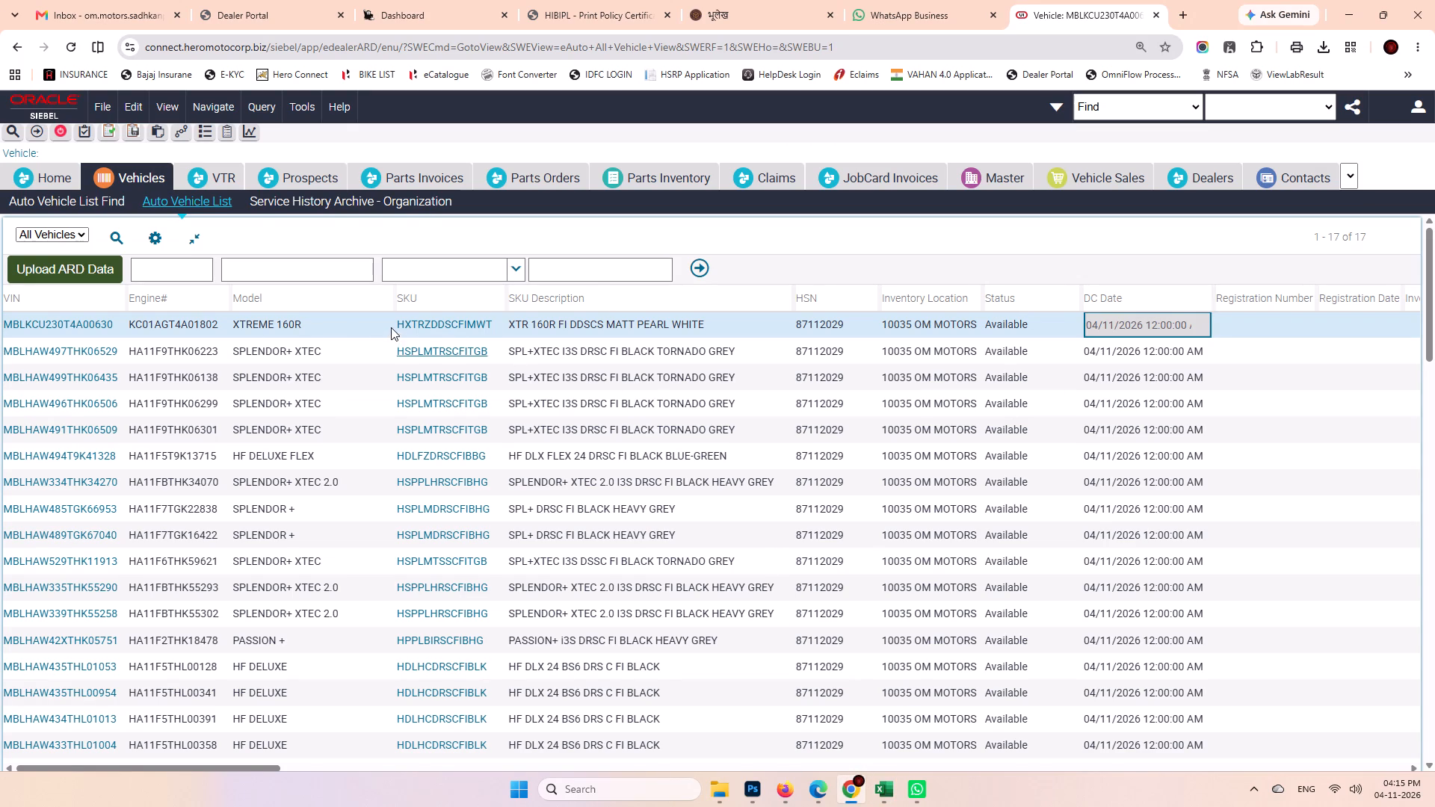
drag(391, 327, 462, 326)
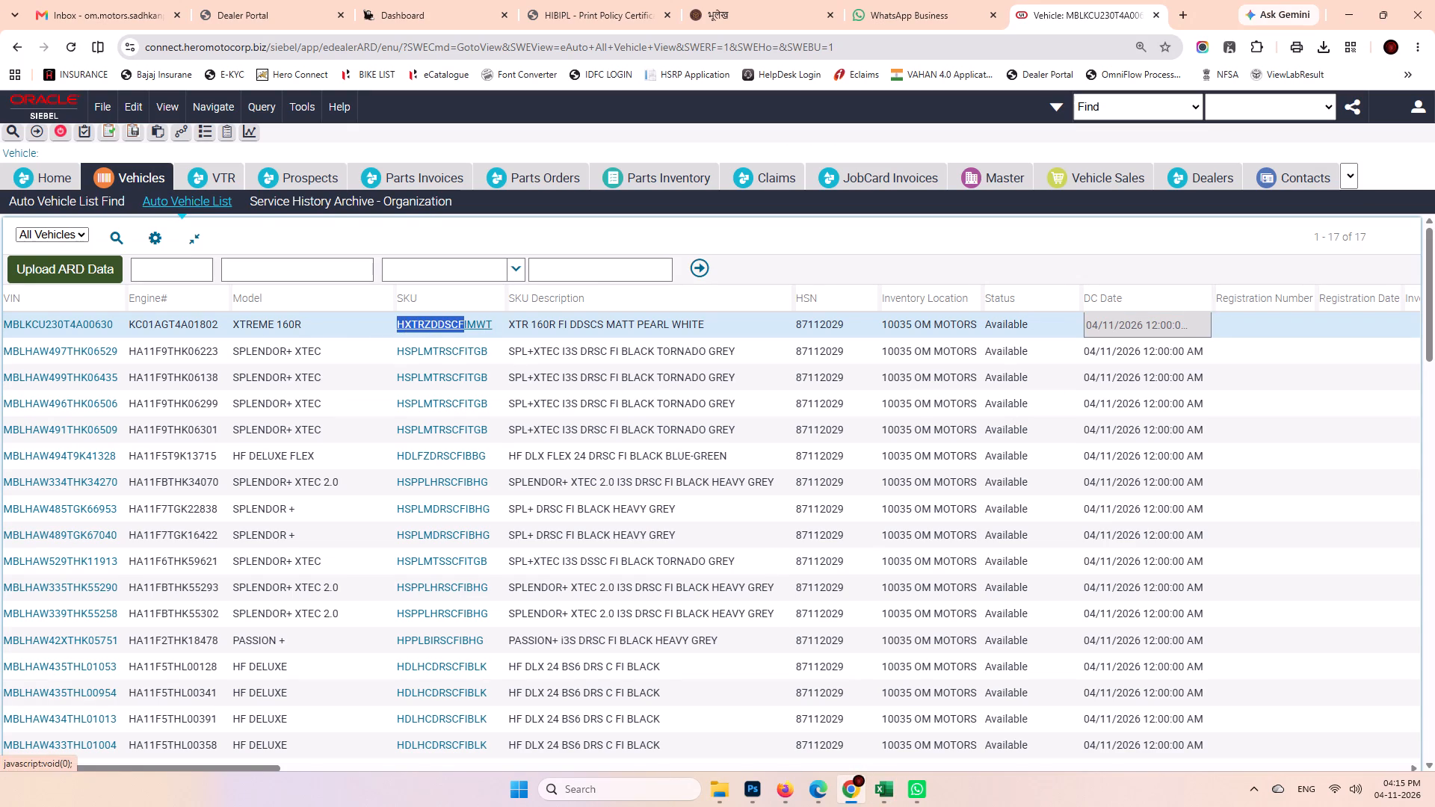
drag(462, 326, 466, 326)
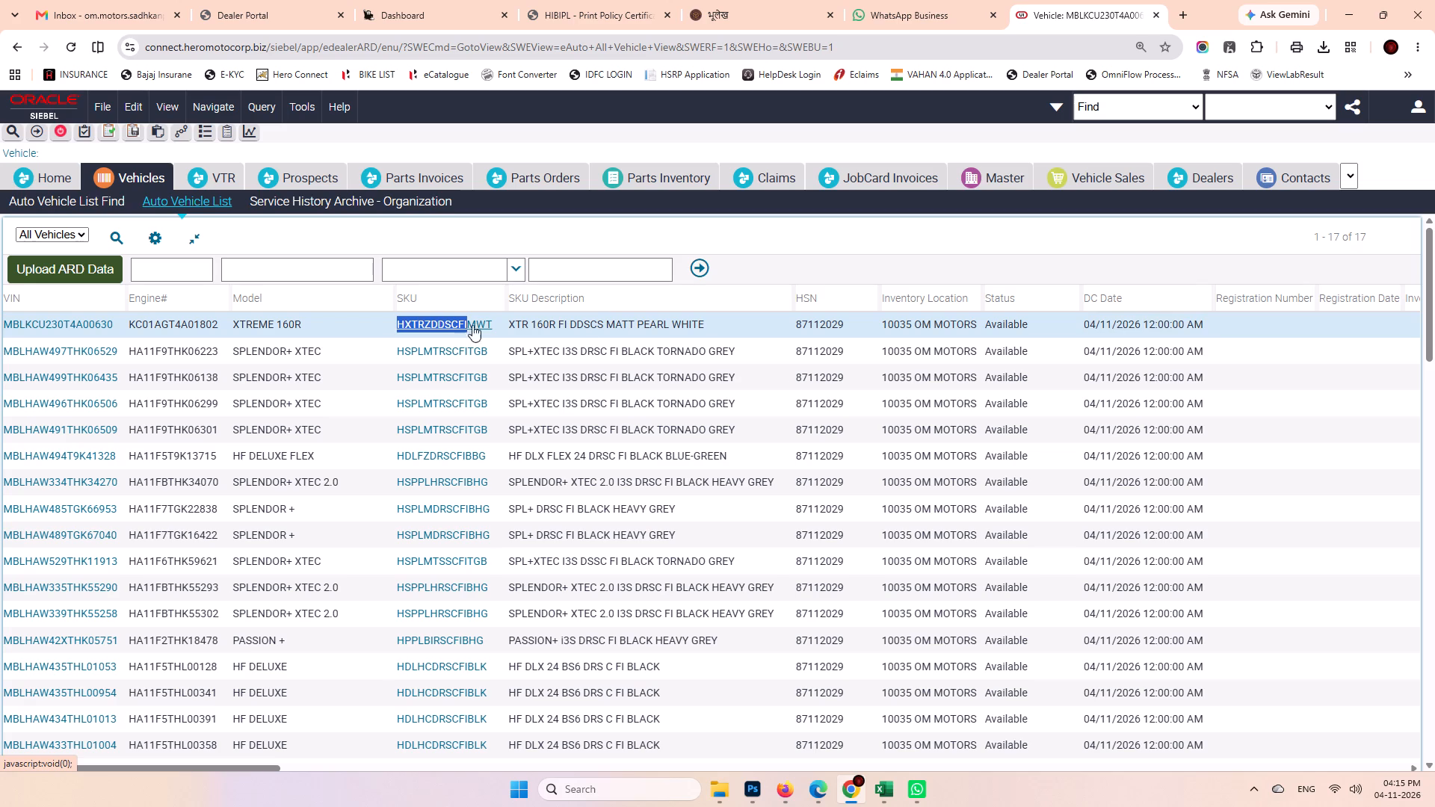
key(ctrl+c)
key(ctrl+c)
click(896, 800)
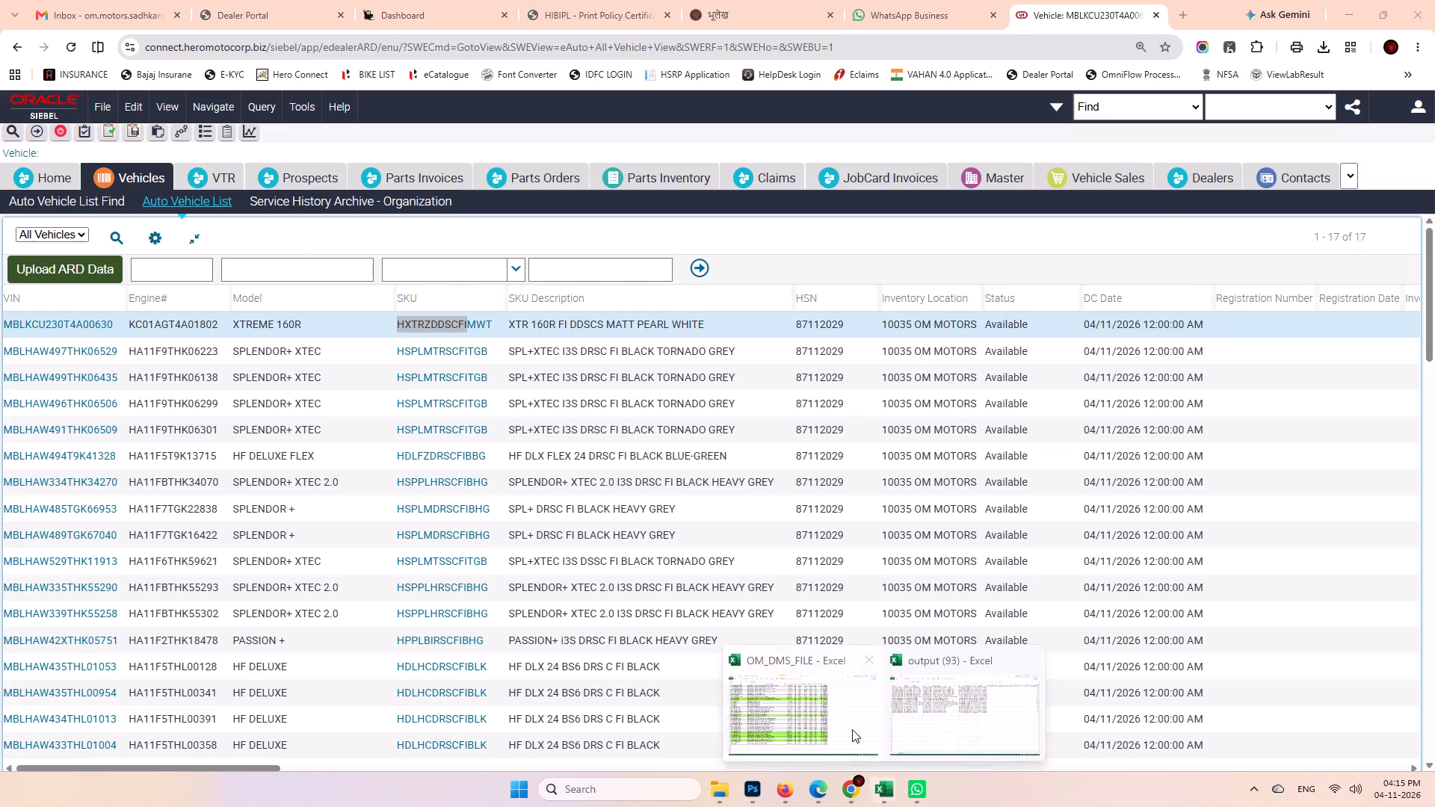
Back in the Rate list's price table, insert a row above the XTREME 160R DDS GREY BLACK entry.
click(836, 715)
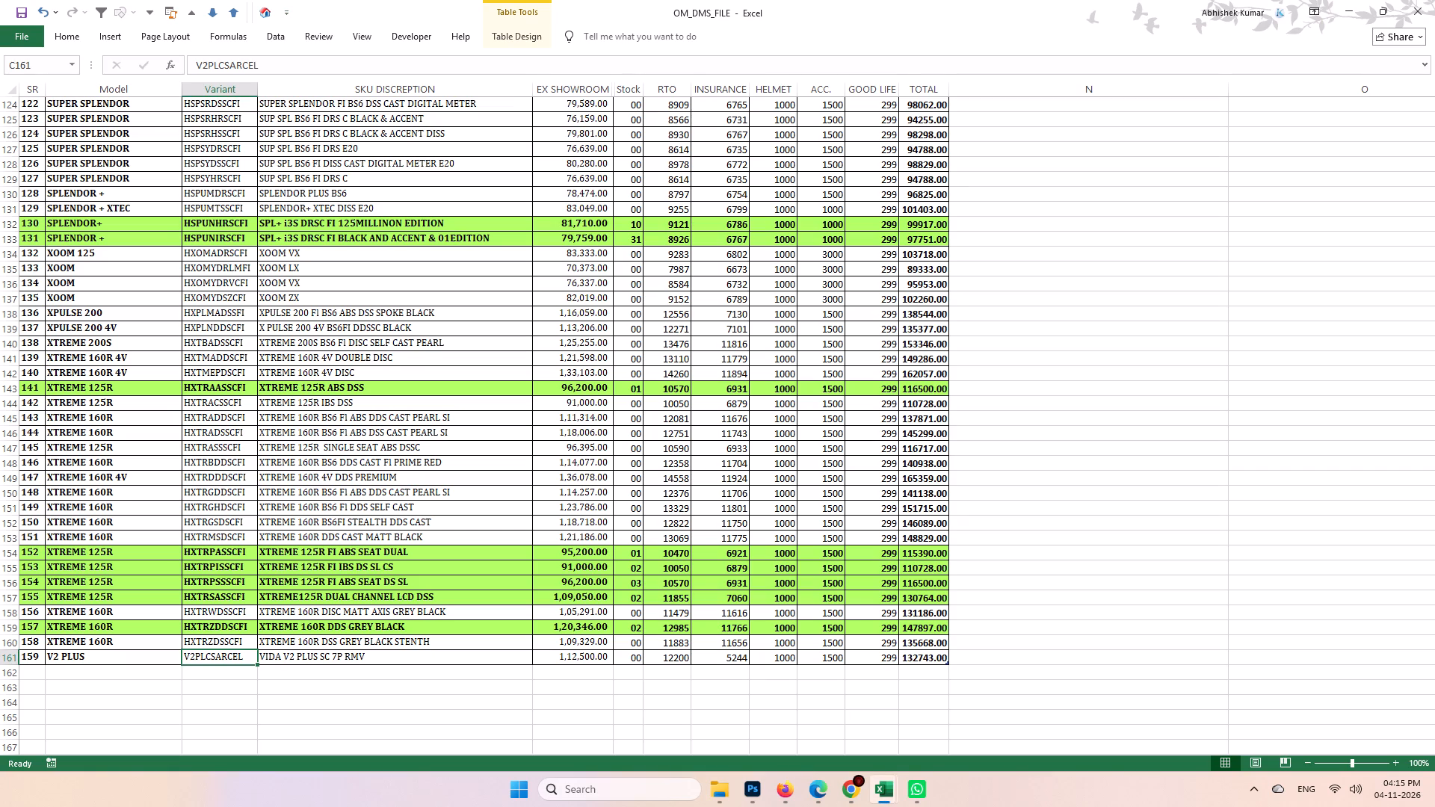
click(23, 626)
right_click(23, 626)
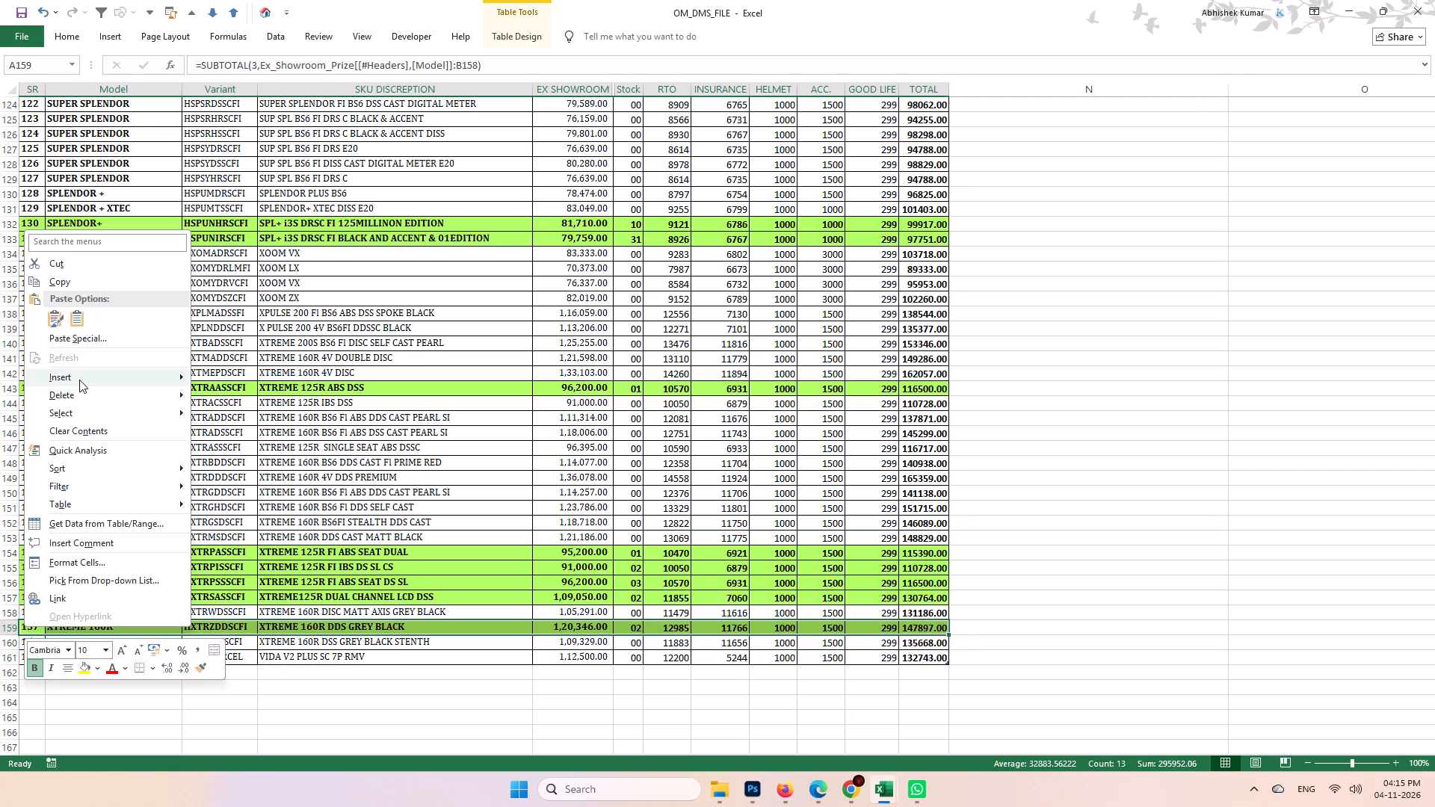
click(250, 398)
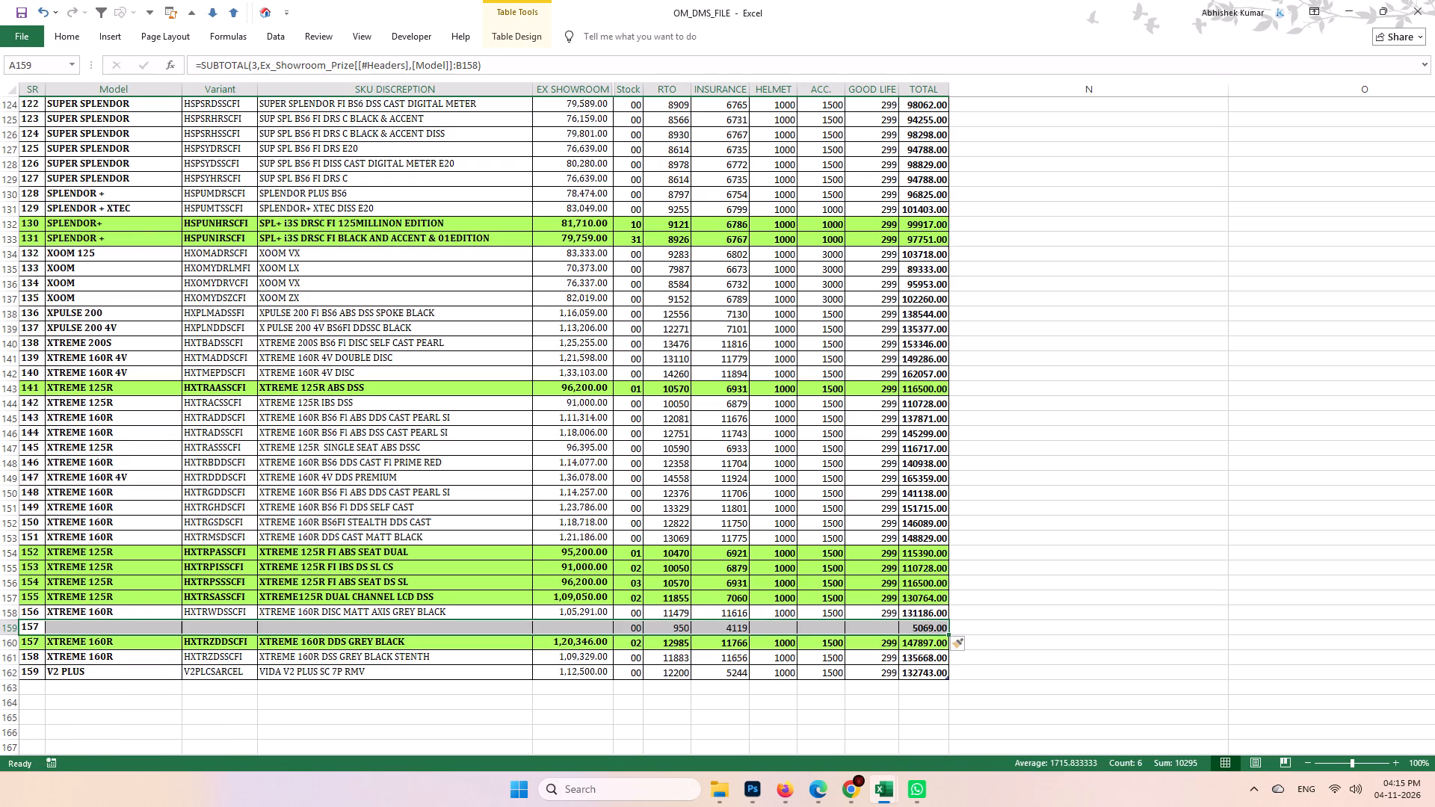
Paste HXTRZDDSCFI into the new row's Variant cell and remove its leading spaces.
double_click(221, 625)
key(ctrl+v)
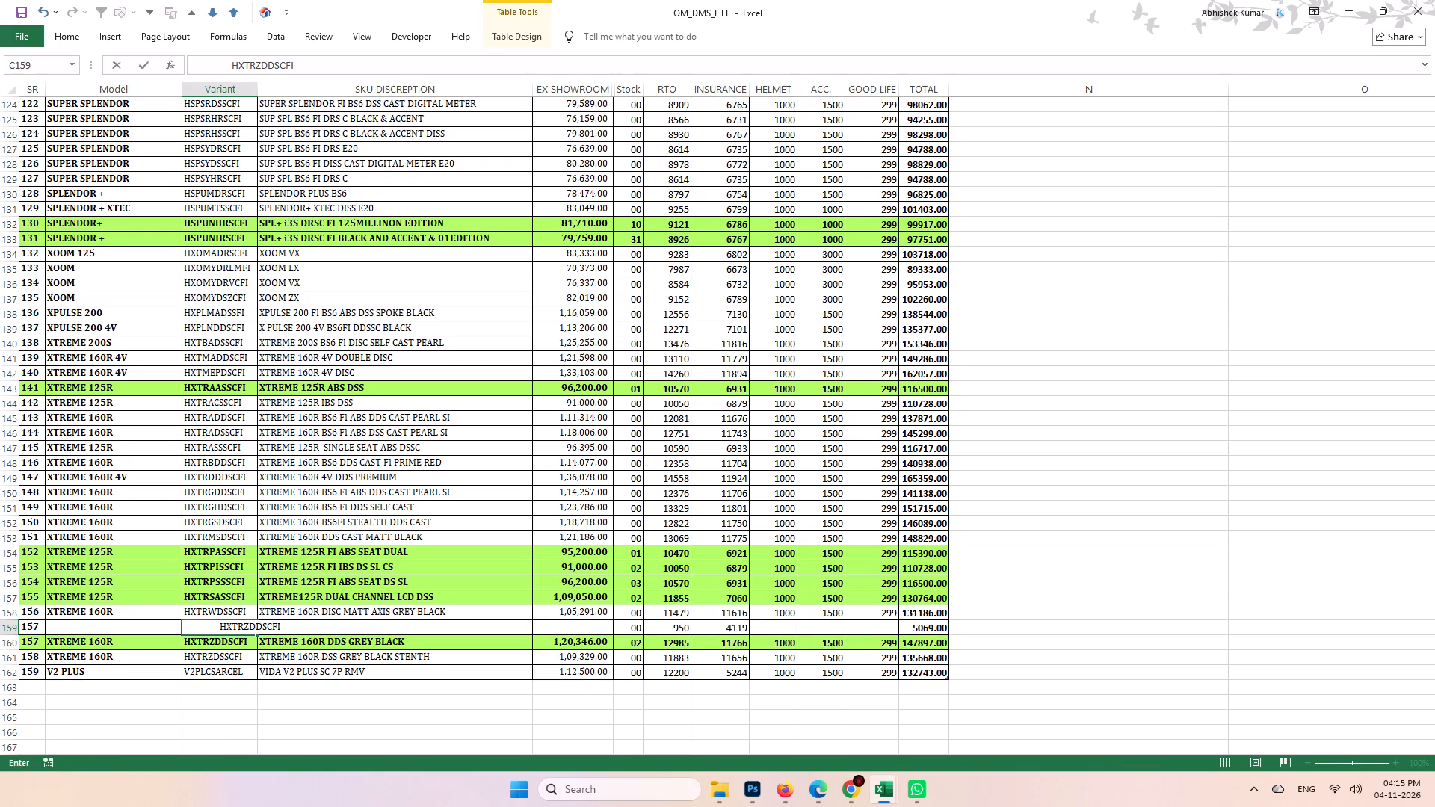
key(Return)
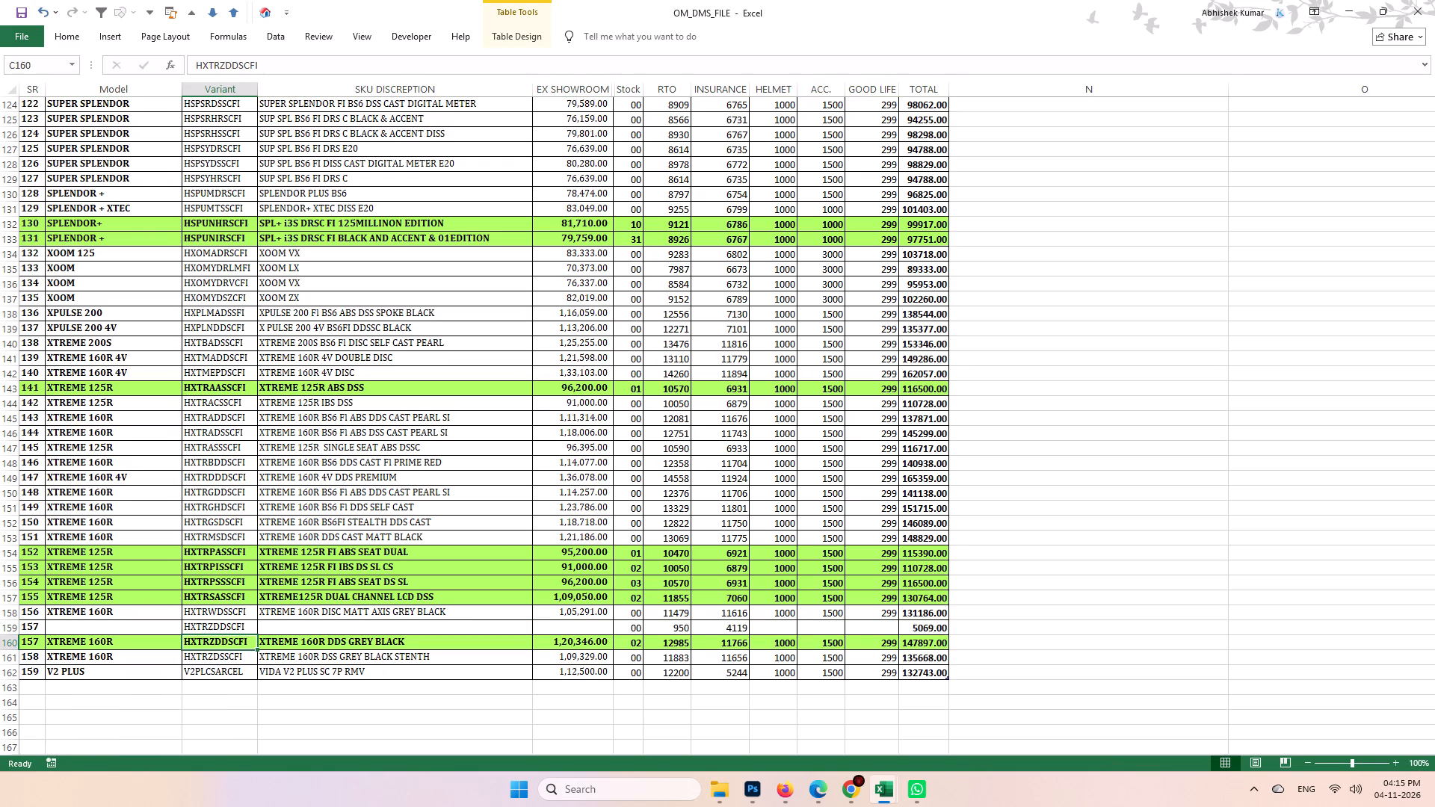
click(235, 622)
double_click(235, 627)
click(220, 630)
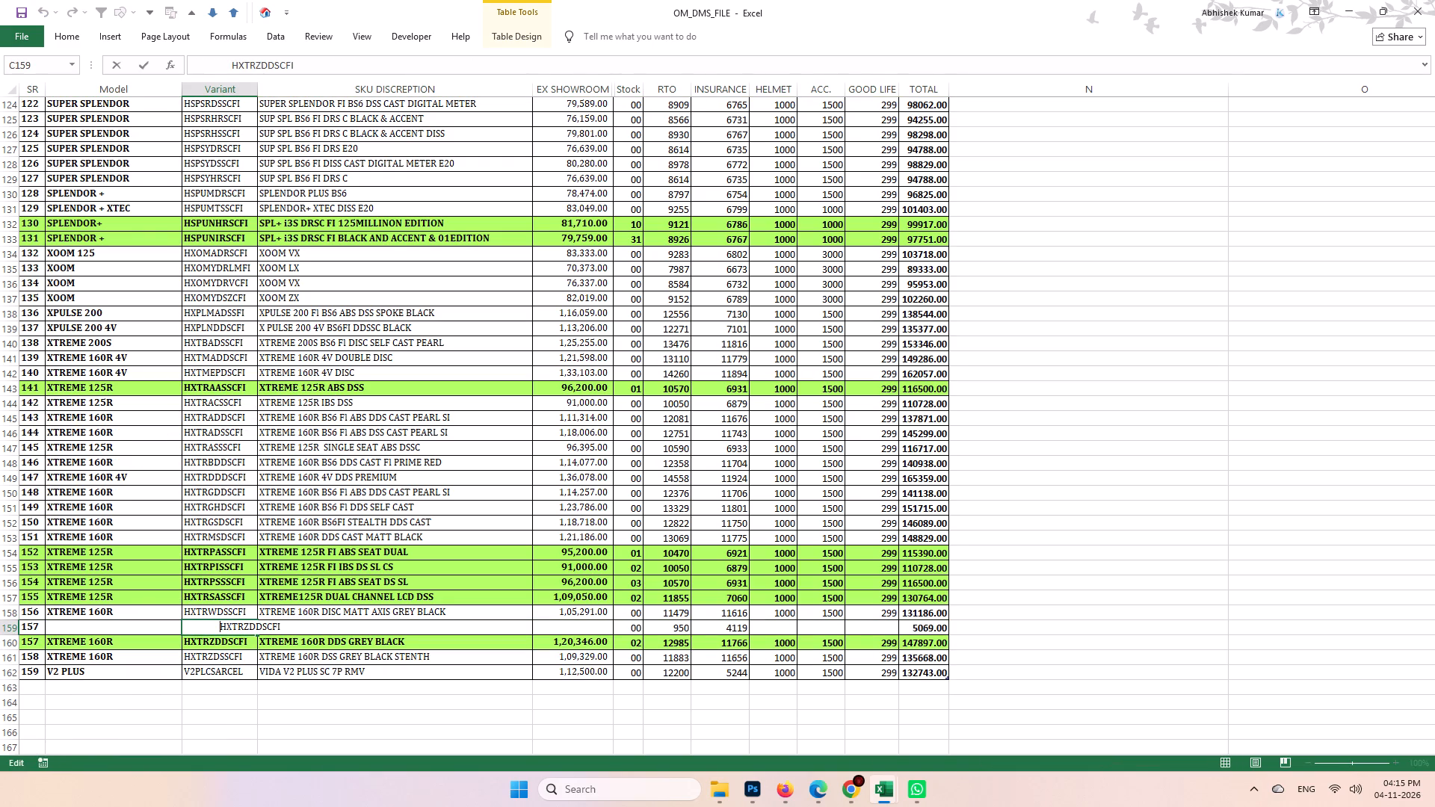
key(BackSpace)
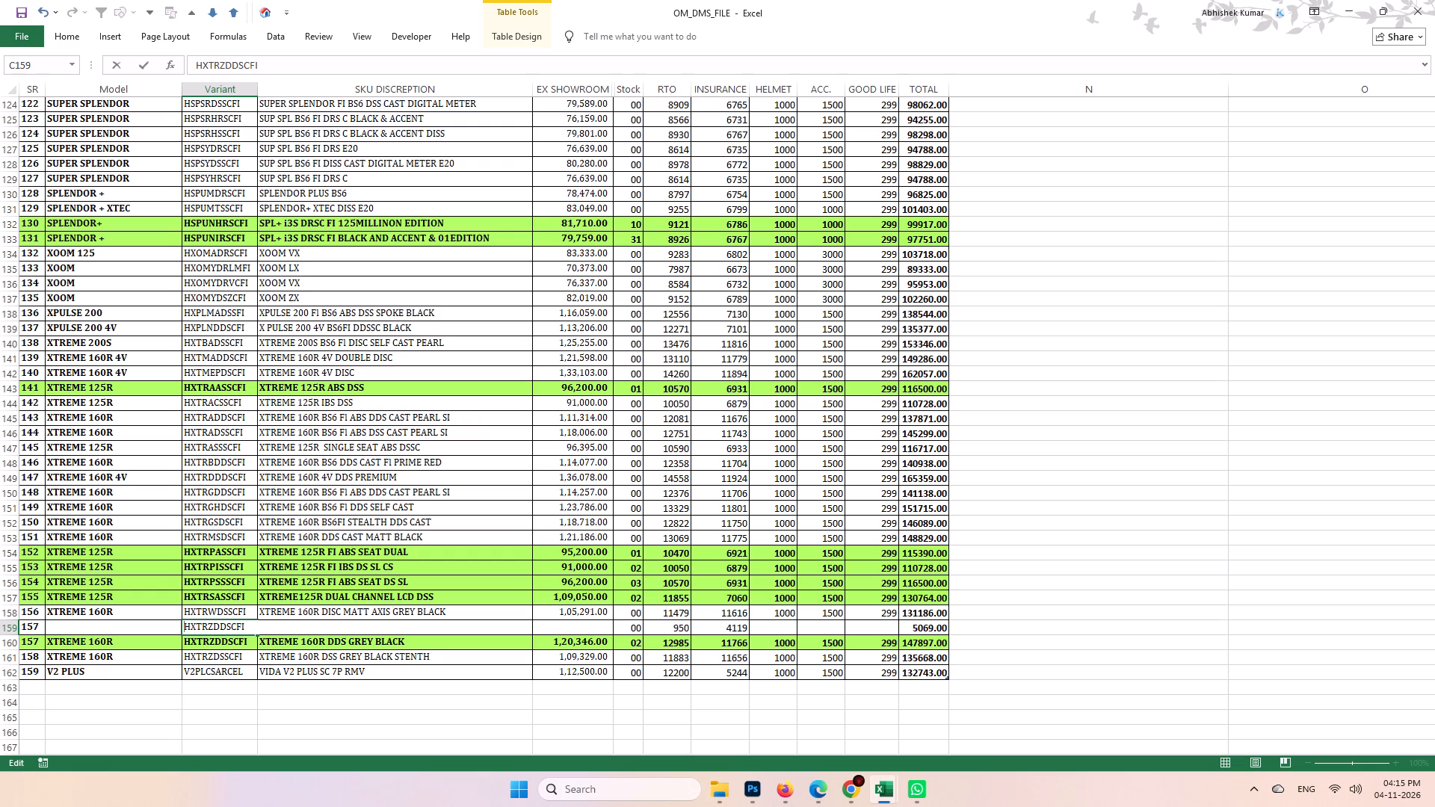
click(380, 628)
key(Return)
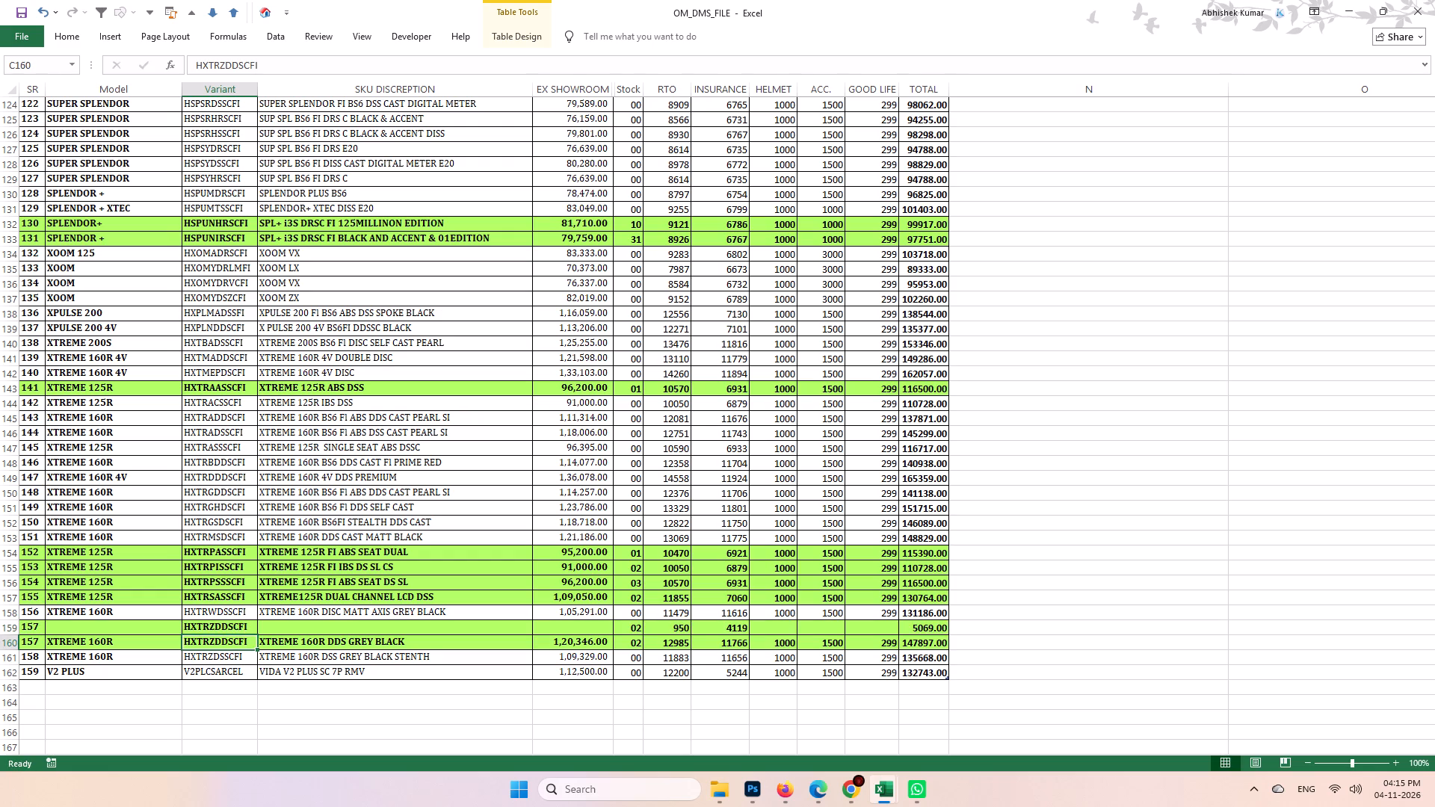
Fill the new row's Model cell with XTREME 160R from the row above.
click(119, 625)
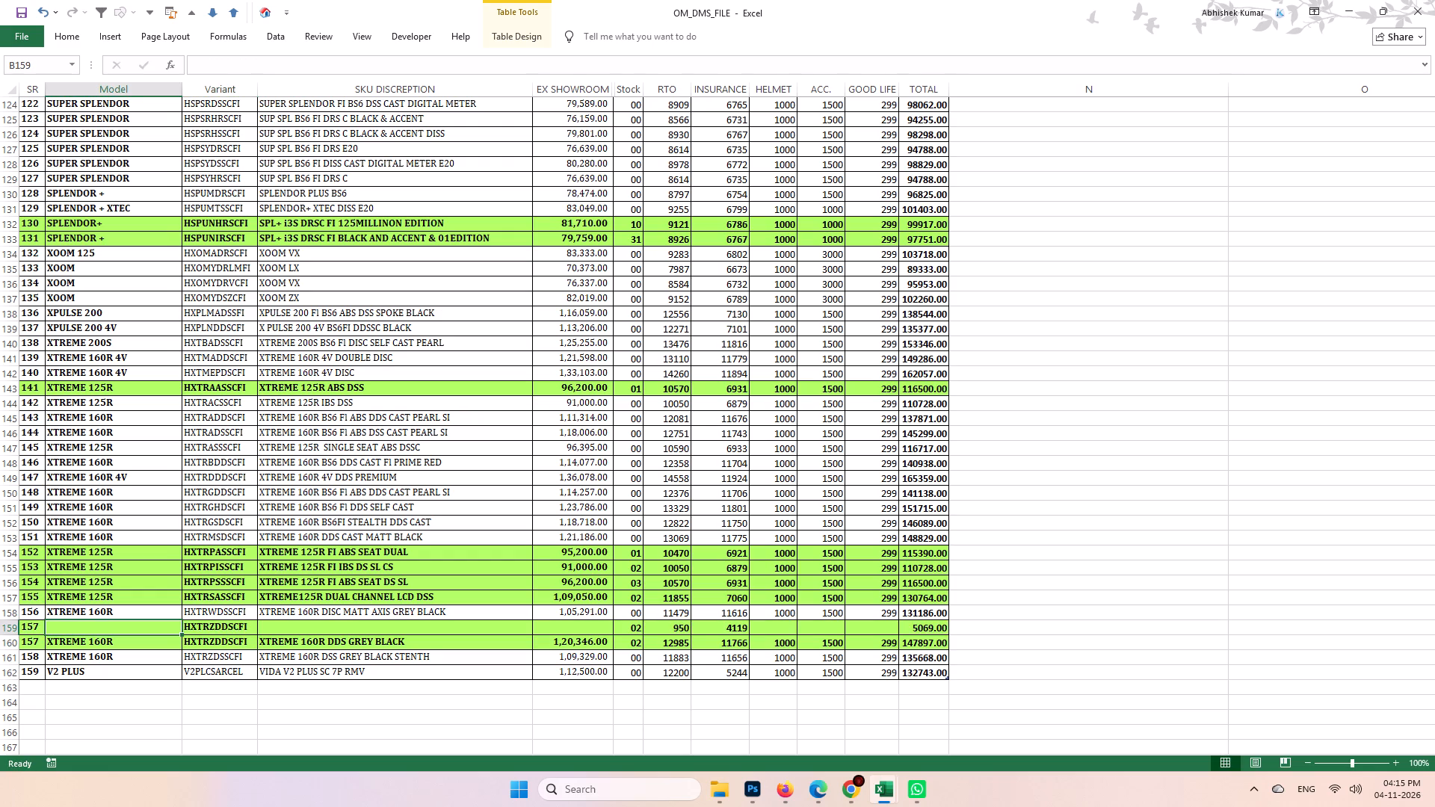
key(ctrl+d)
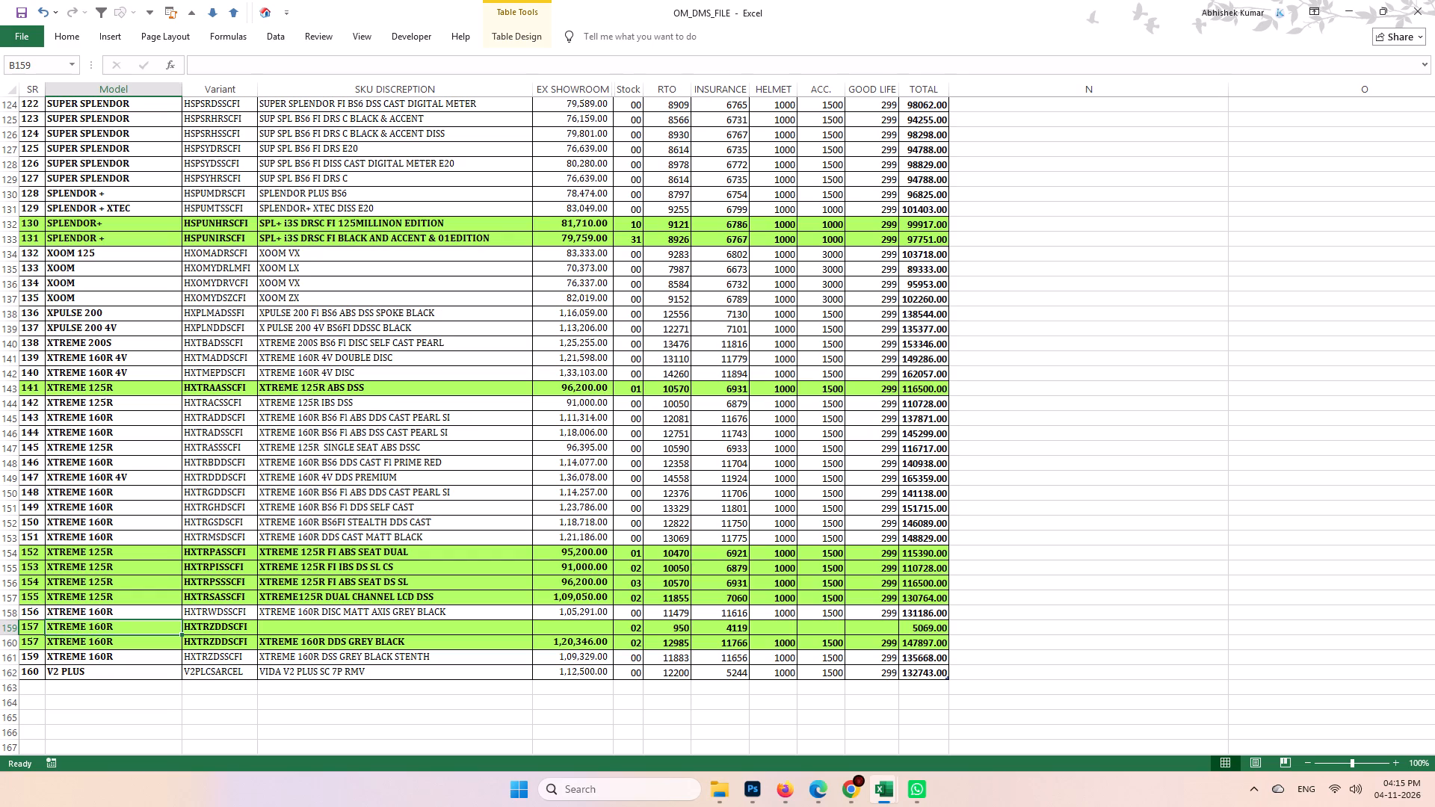
Copy the description XTR 160R FI DDSCS MATT PEARL WHITE from Hero Connect into the new row's SKU DISCREPTION cell.
click(294, 625)
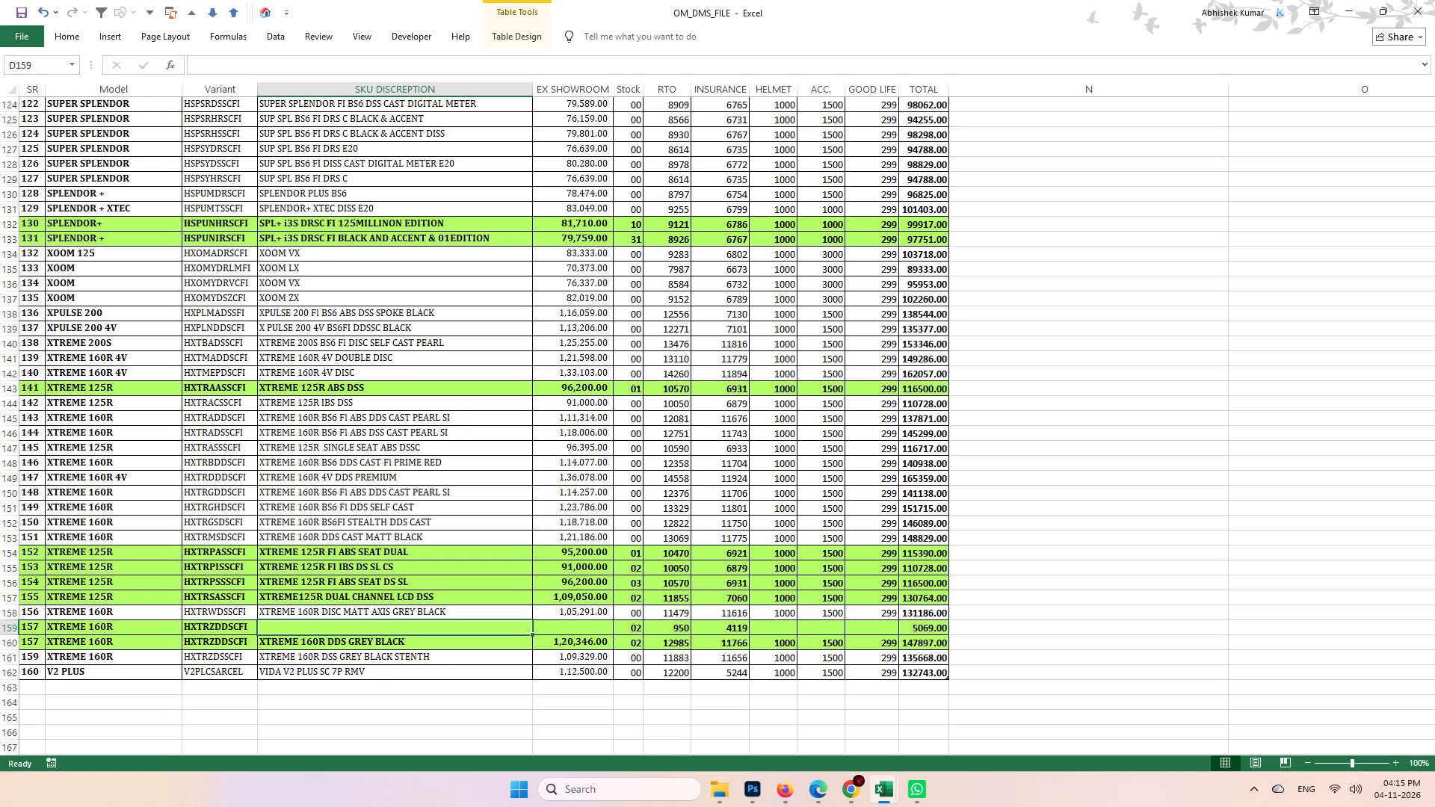
click(854, 793)
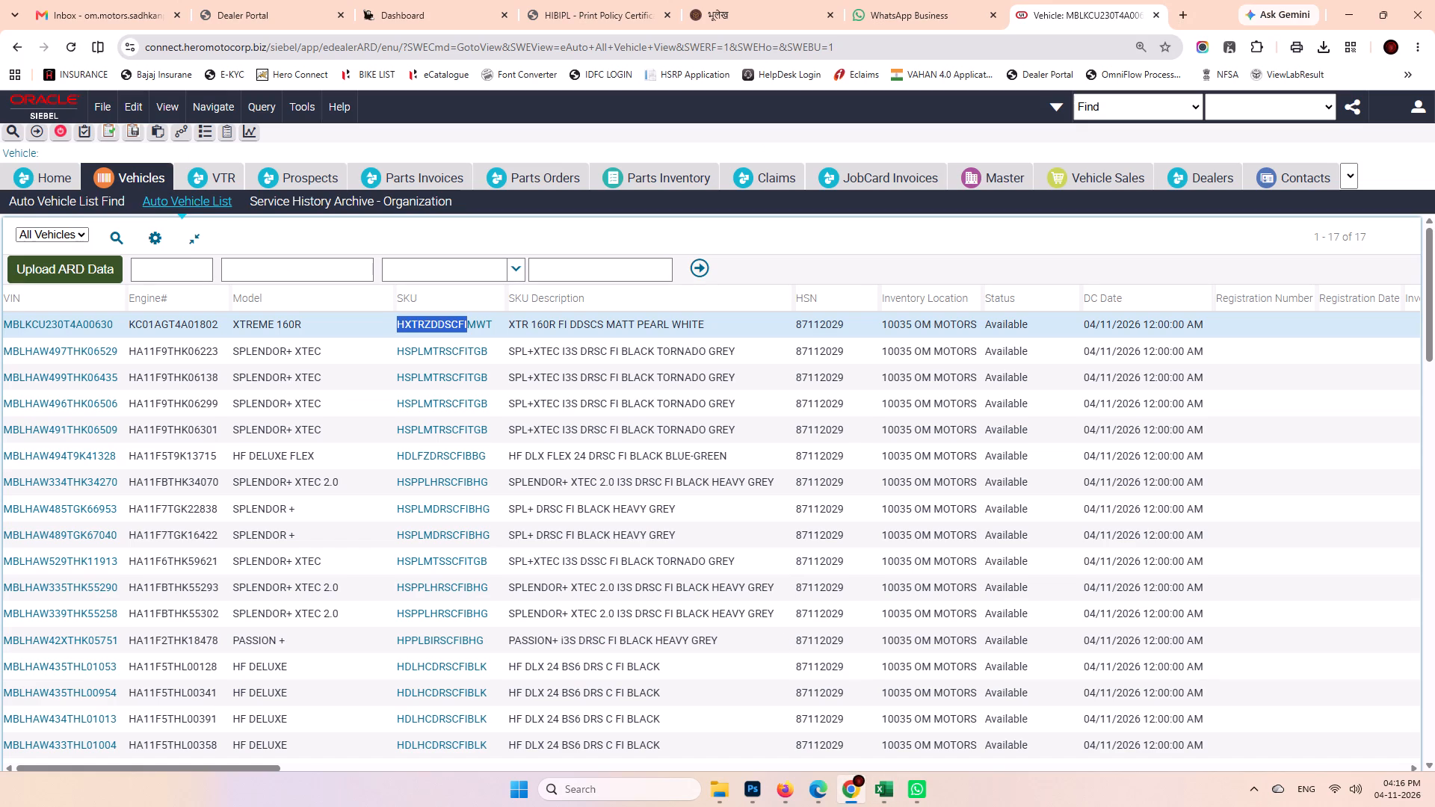
drag(709, 324, 510, 330)
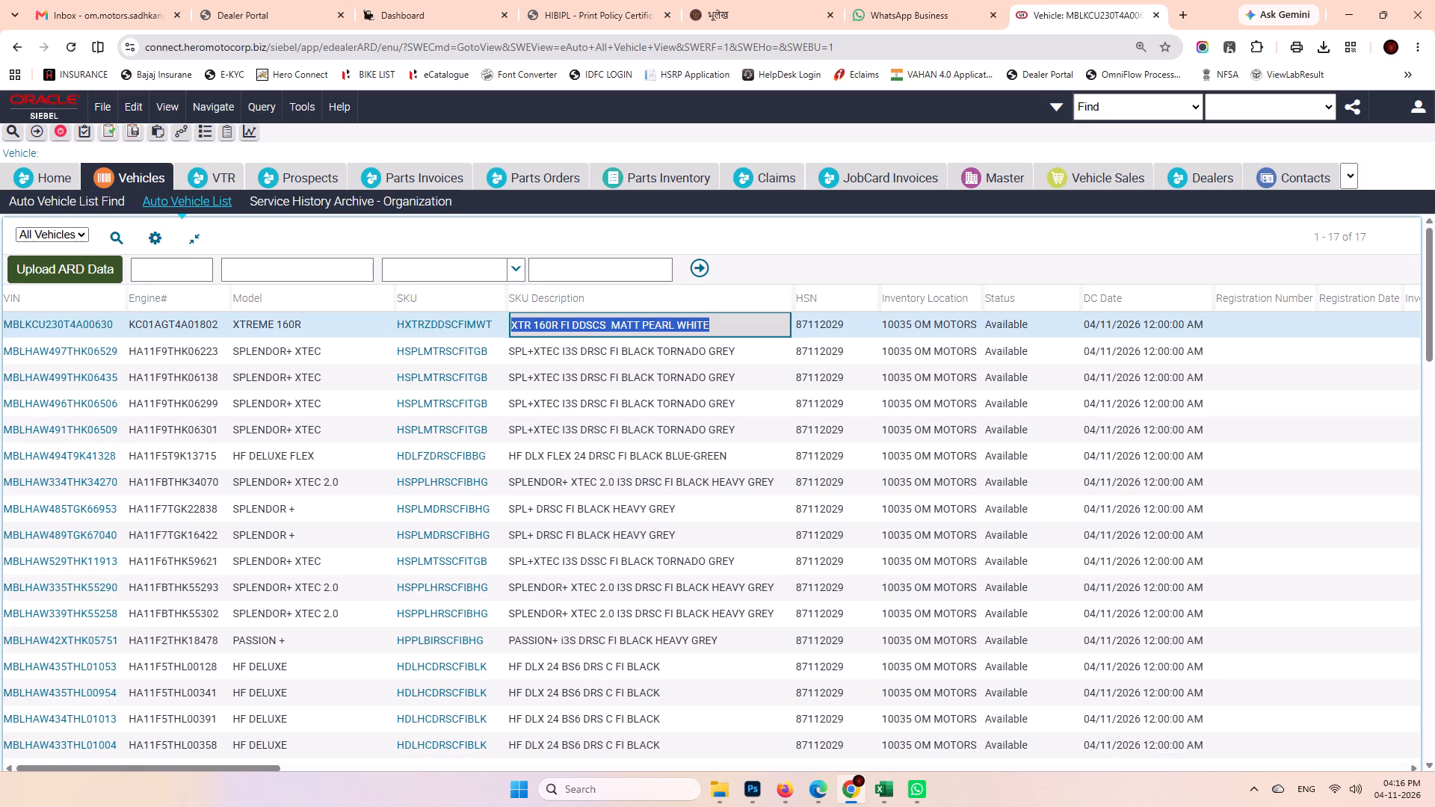
key(ctrl+c)
click(843, 721)
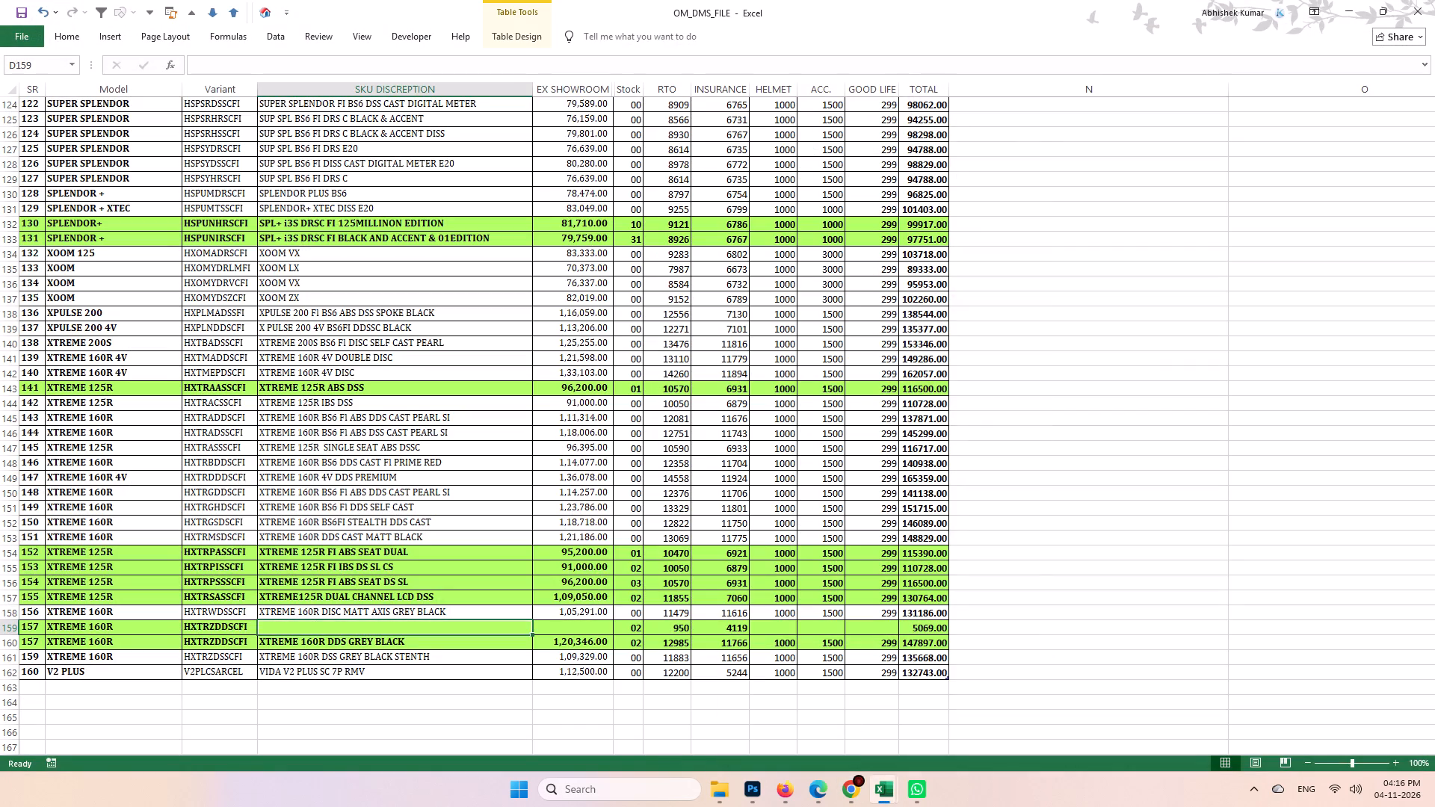
double_click(345, 628)
key(ctrl+v)
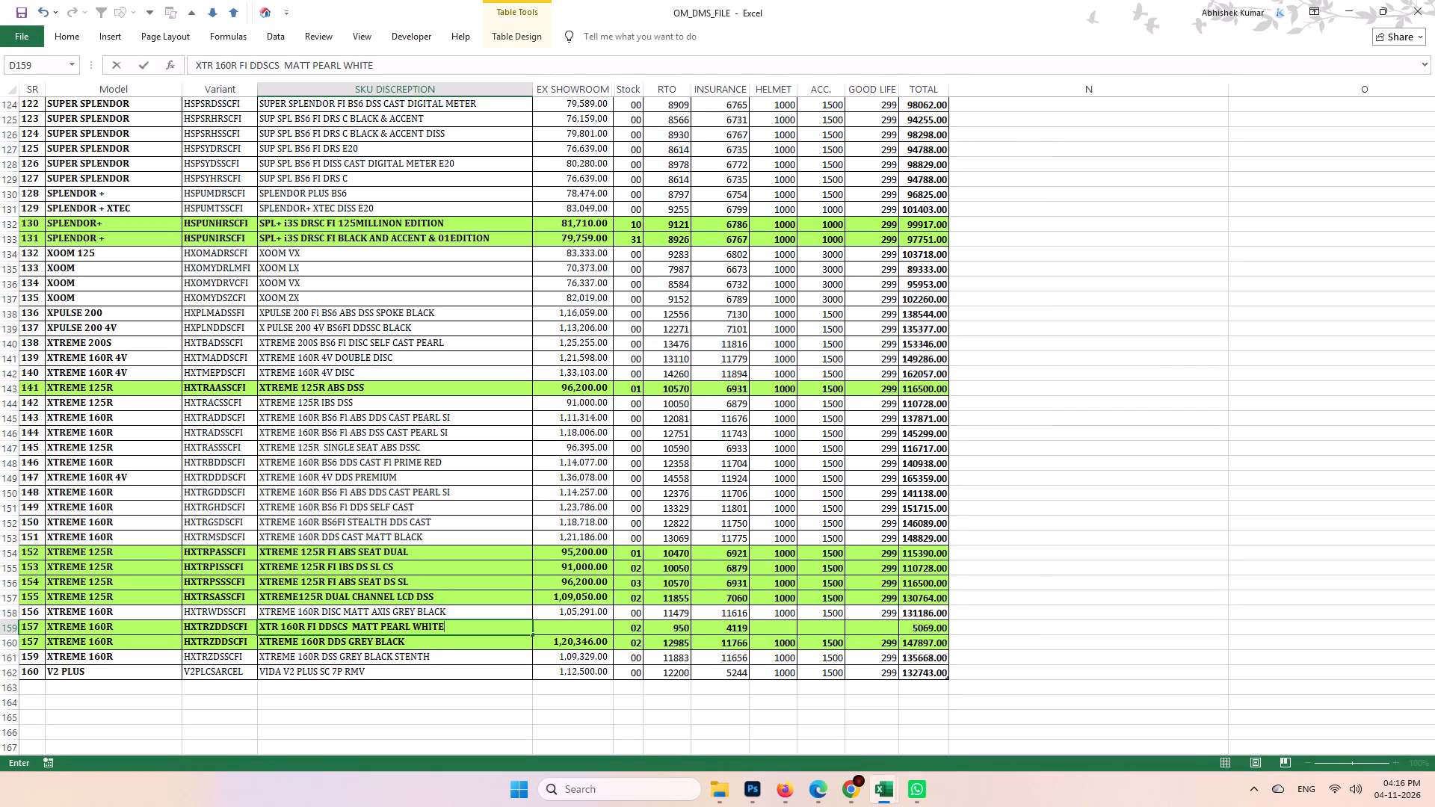
drag(351, 625, 475, 625)
click(475, 625)
click(569, 625)
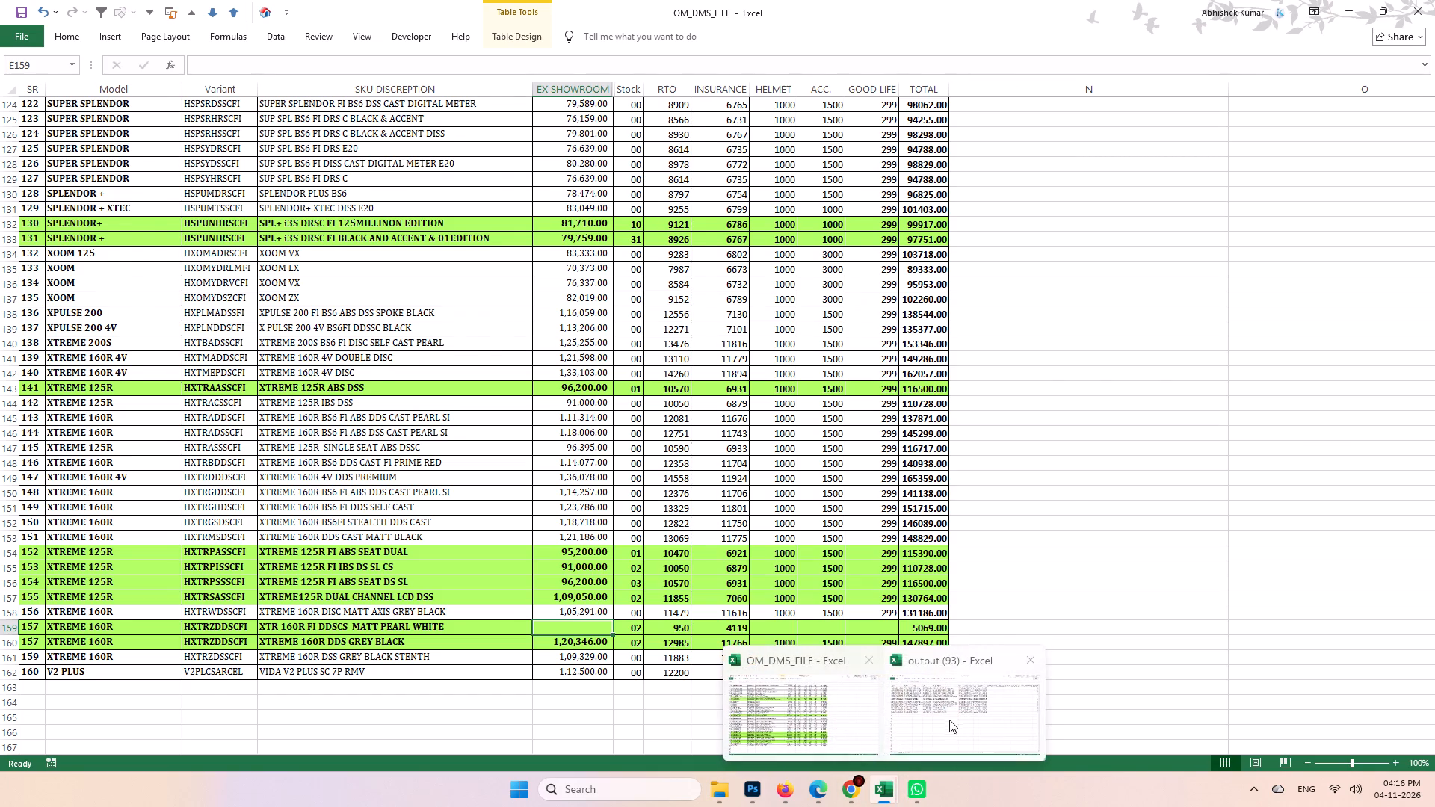
Review the exported vehicles in output (93), the new-model alert formula in the Rate list's N3, and the price table's variants.
click(949, 719)
click(574, 285)
click(804, 274)
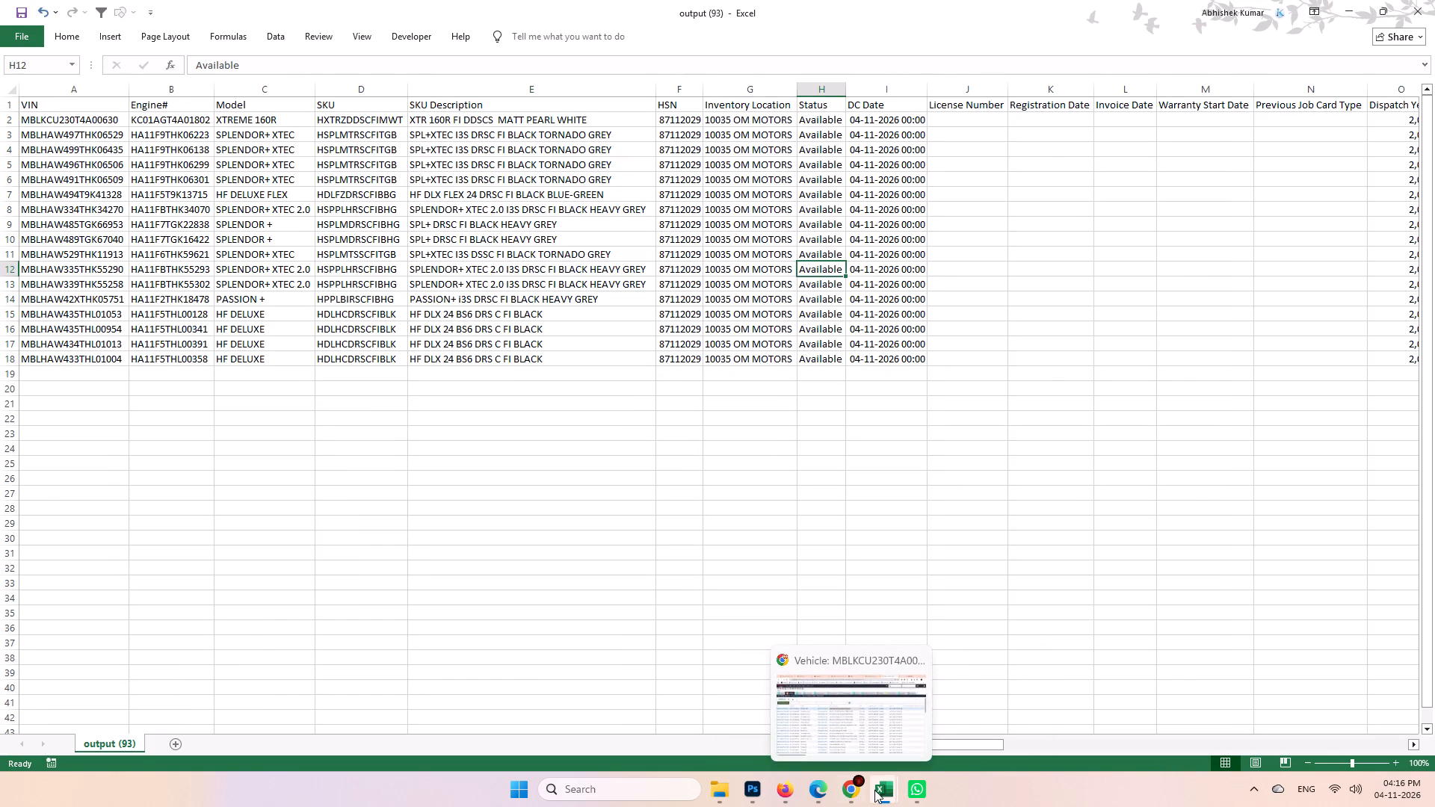
click(852, 729)
scroll(1013, 534, up, 14)
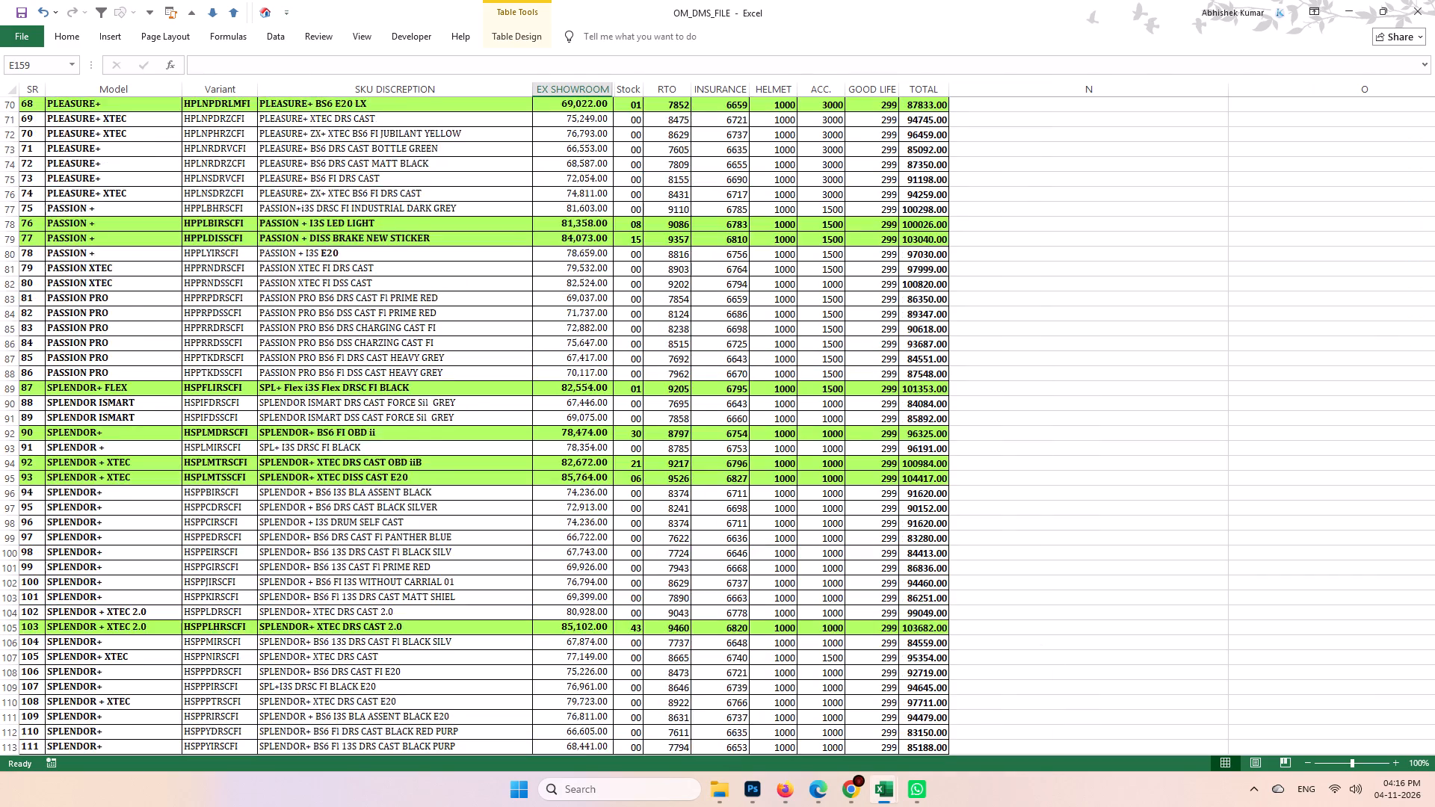
scroll(1011, 529, up, 15)
click(1050, 134)
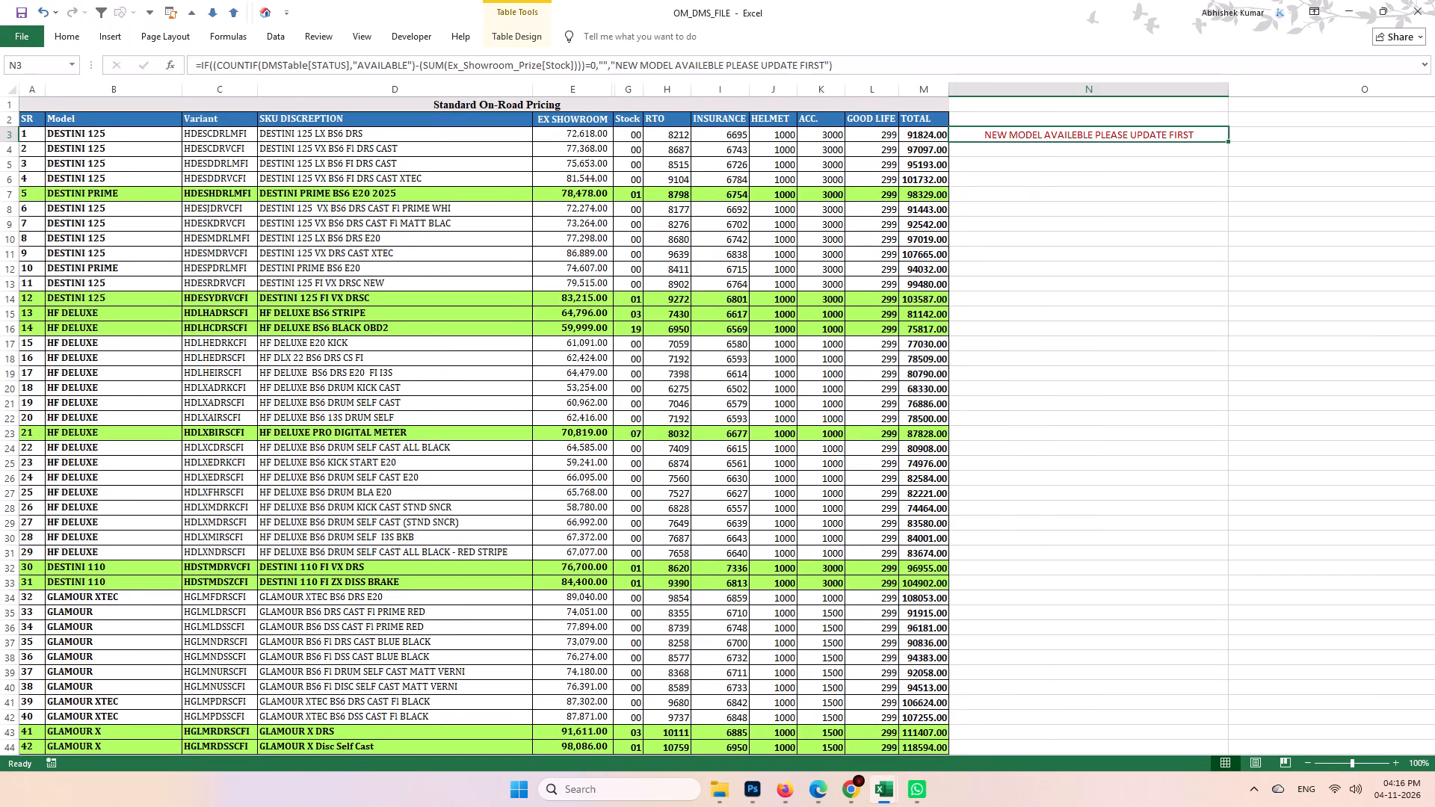
scroll(821, 458, down, 6)
scroll(810, 542, down, 2)
scroll(644, 526, down, 4)
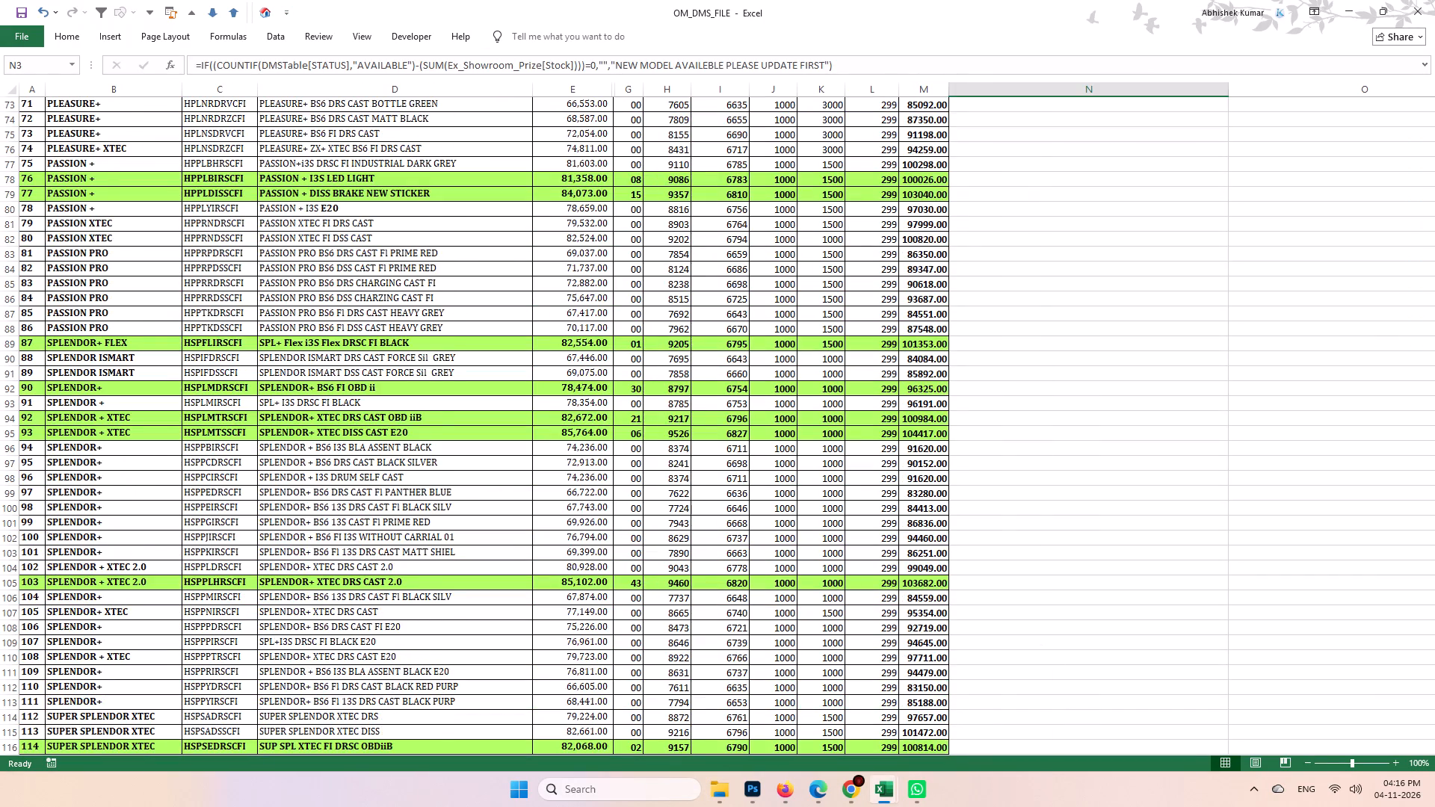
scroll(606, 468, down, 4)
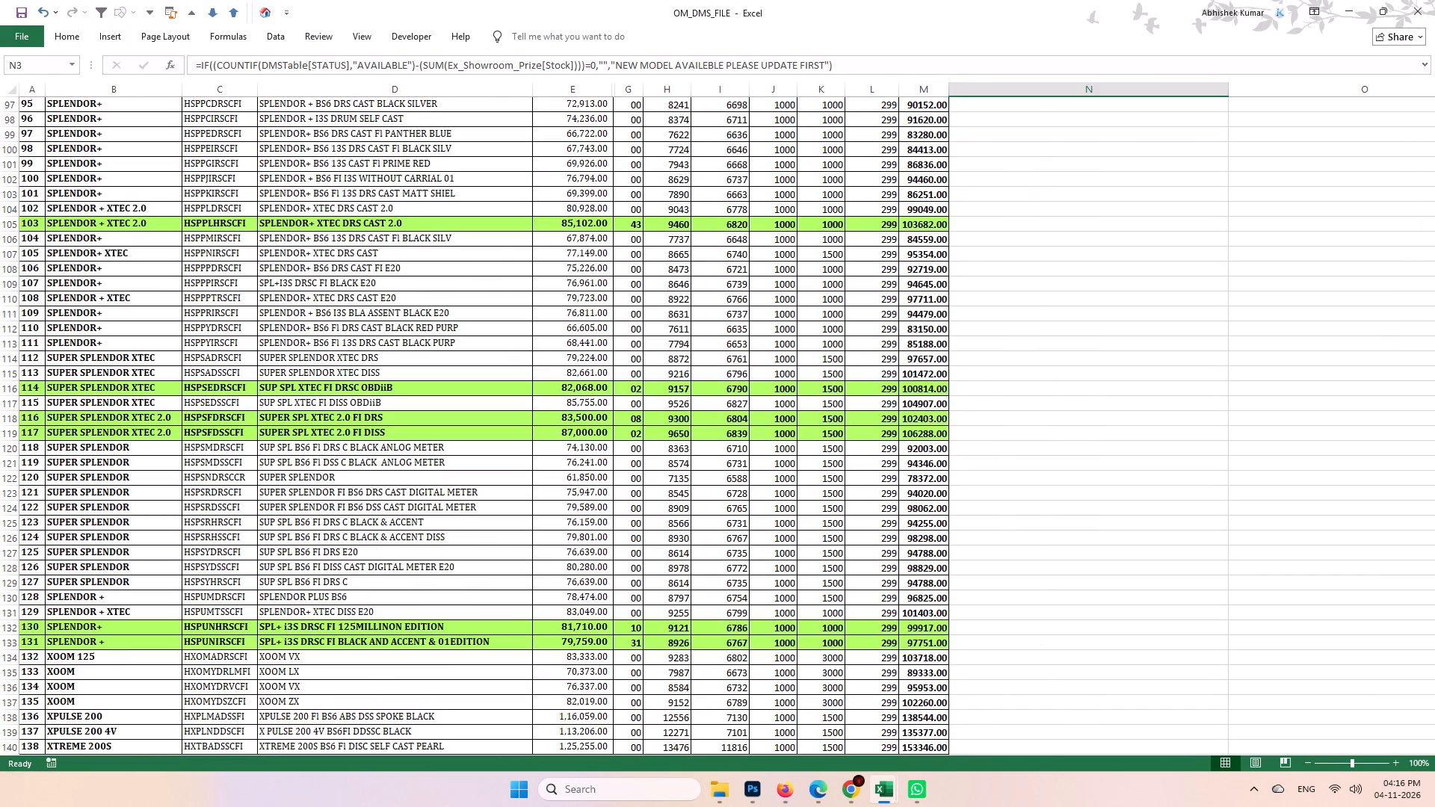
click(449, 456)
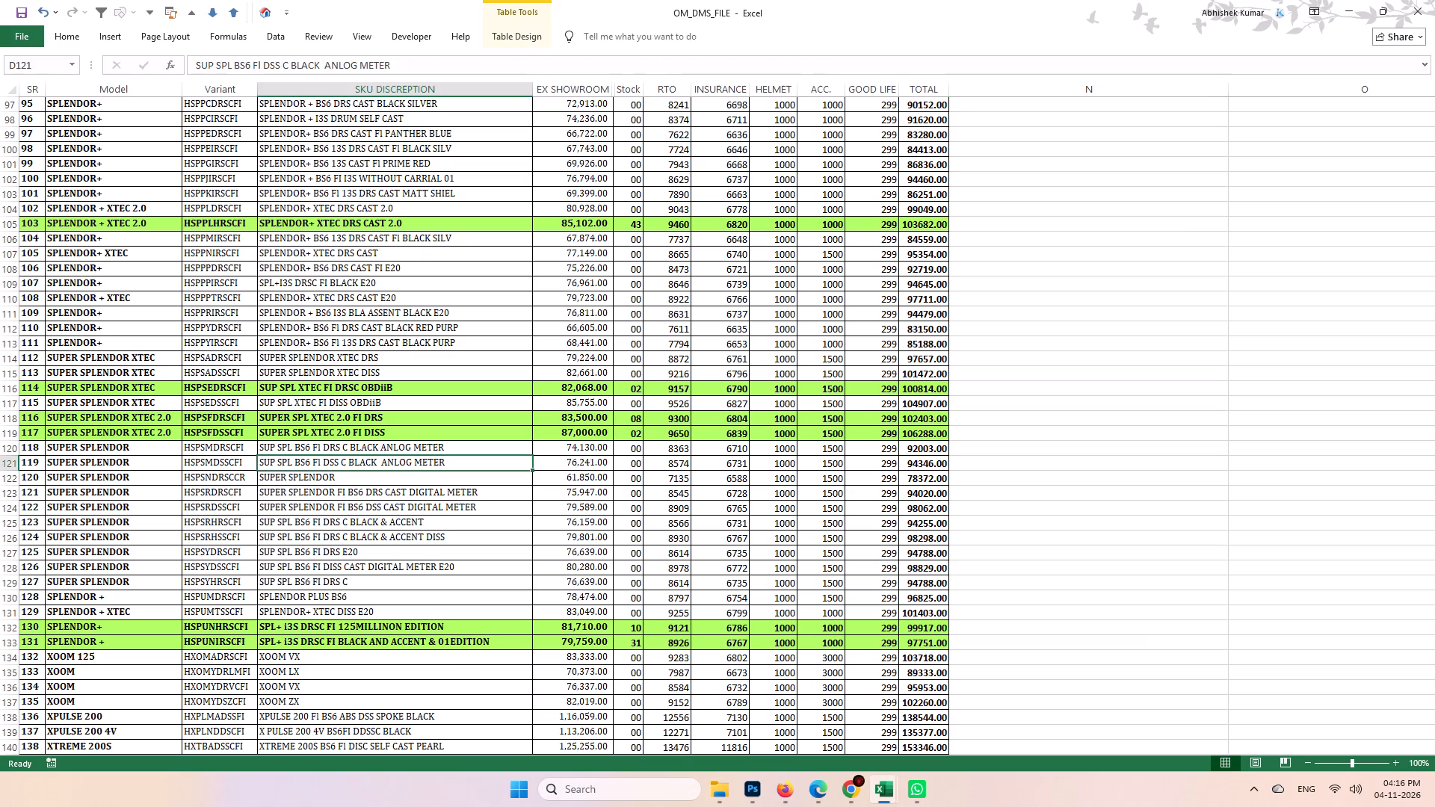
Save the OM_DMS_FILE workbook with the new XTREME 160R variant row in the price table.
key(ctrl+Down)
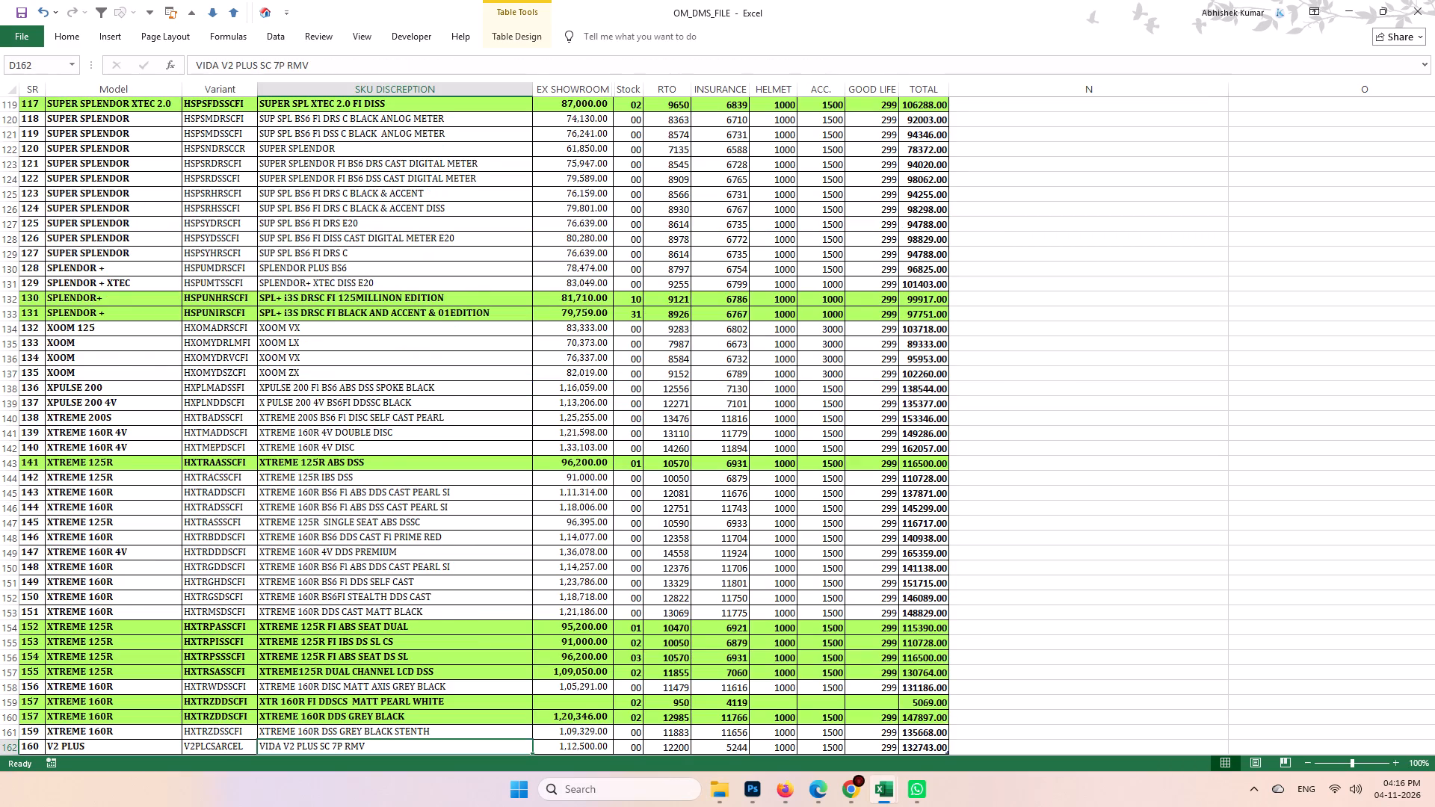
scroll(426, 477, down, 2)
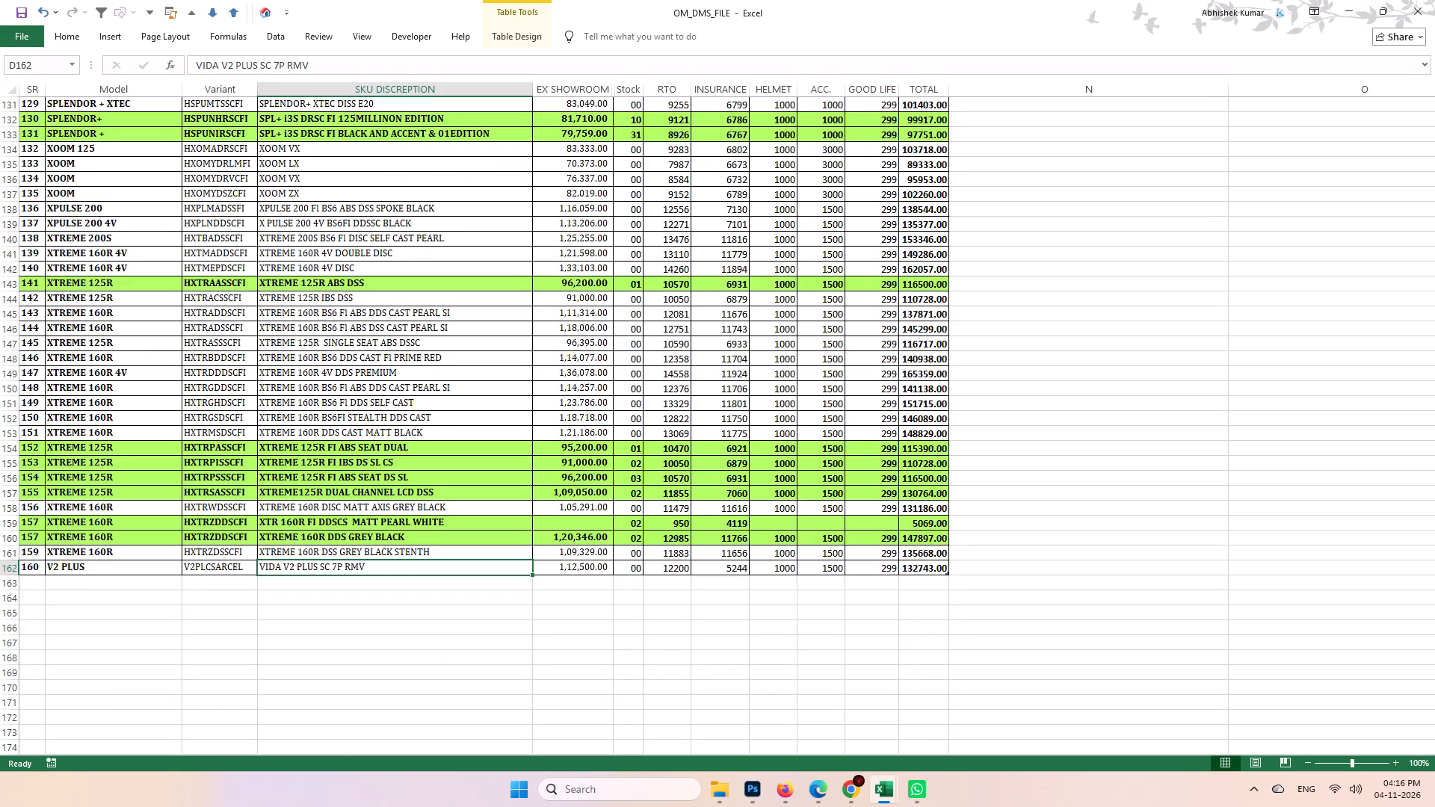
click(567, 563)
key(Up)
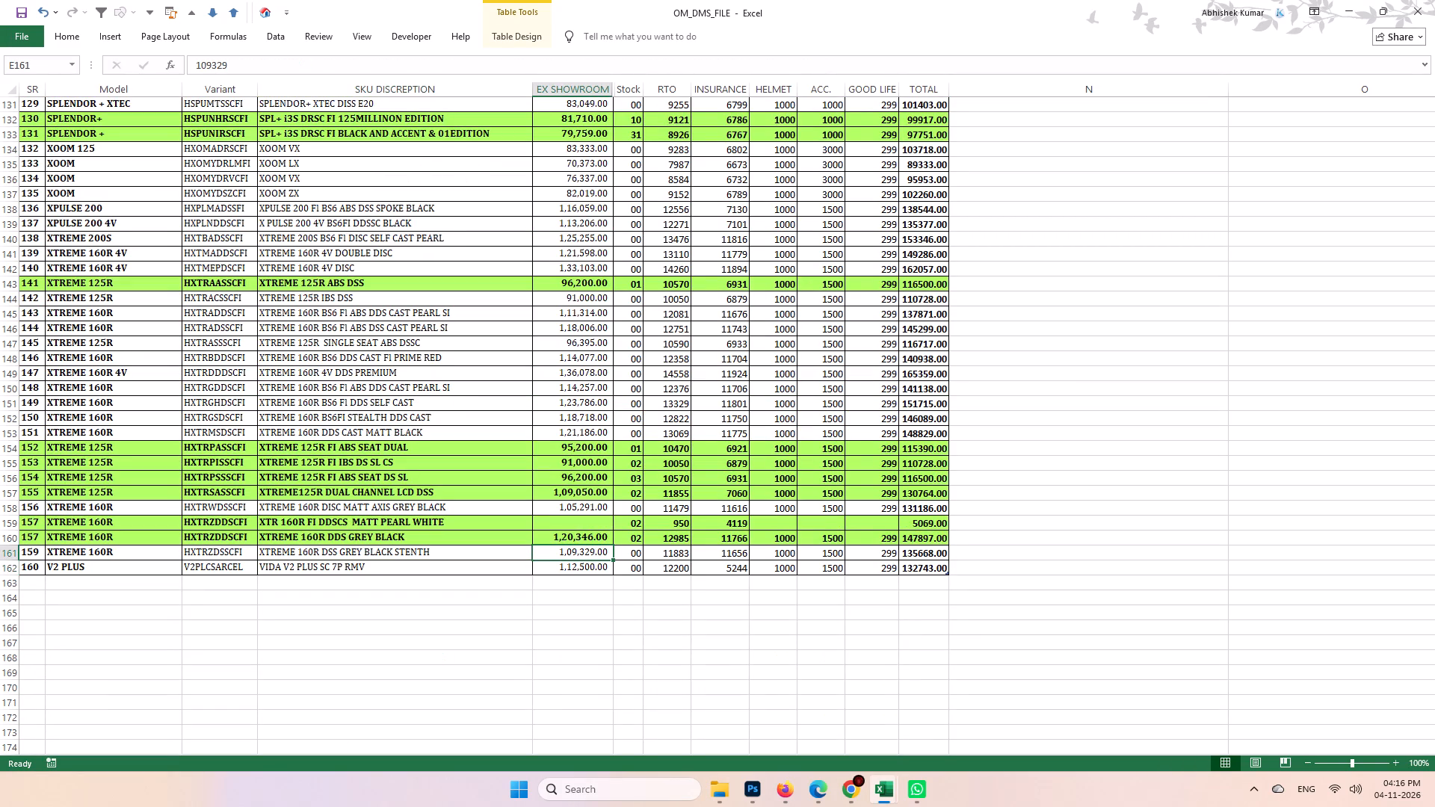
key(ctrl+s)
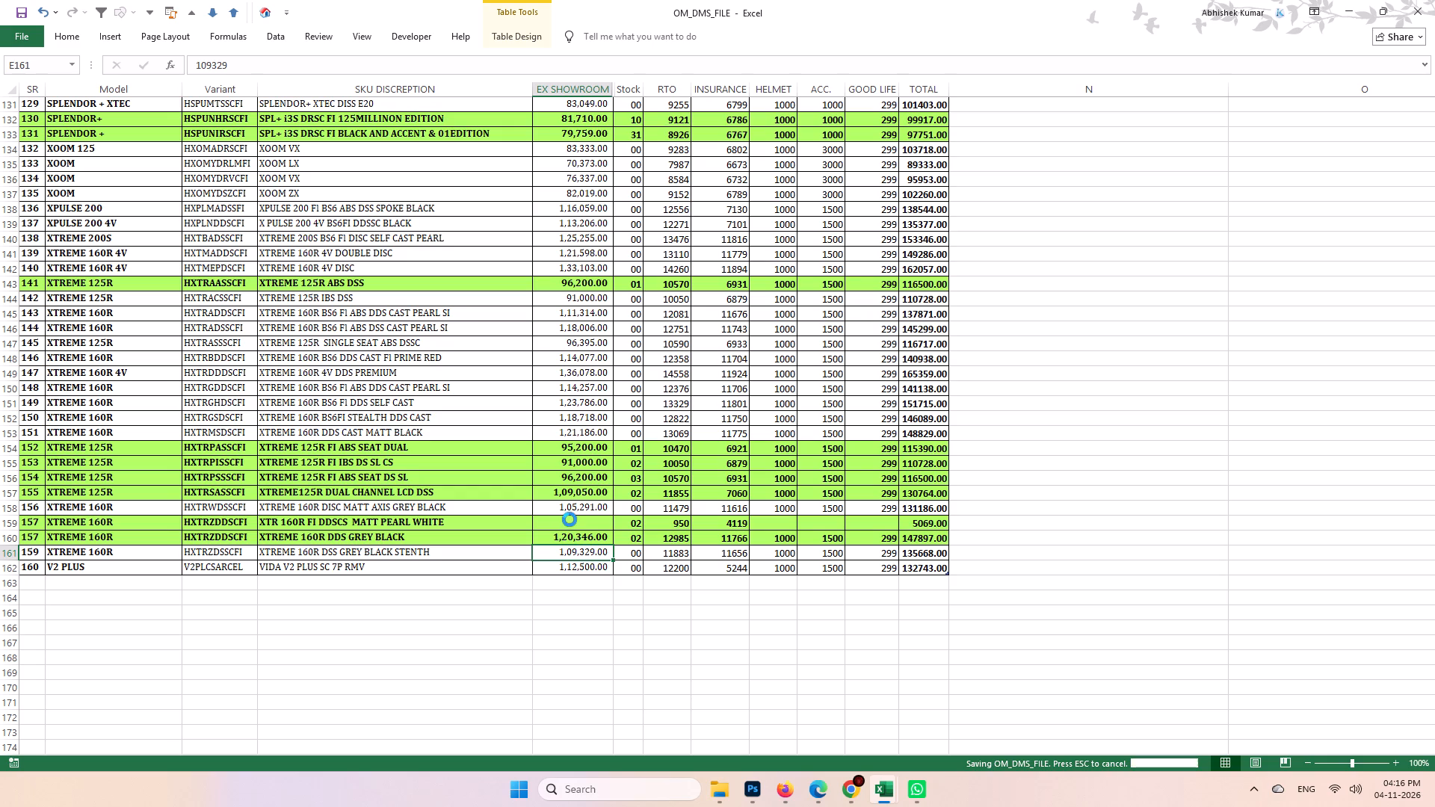
Select the empty EX SHOWROOM cell in the new XTR 160R FI DDSCS MATT PEARL WHITE row.
click(570, 519)
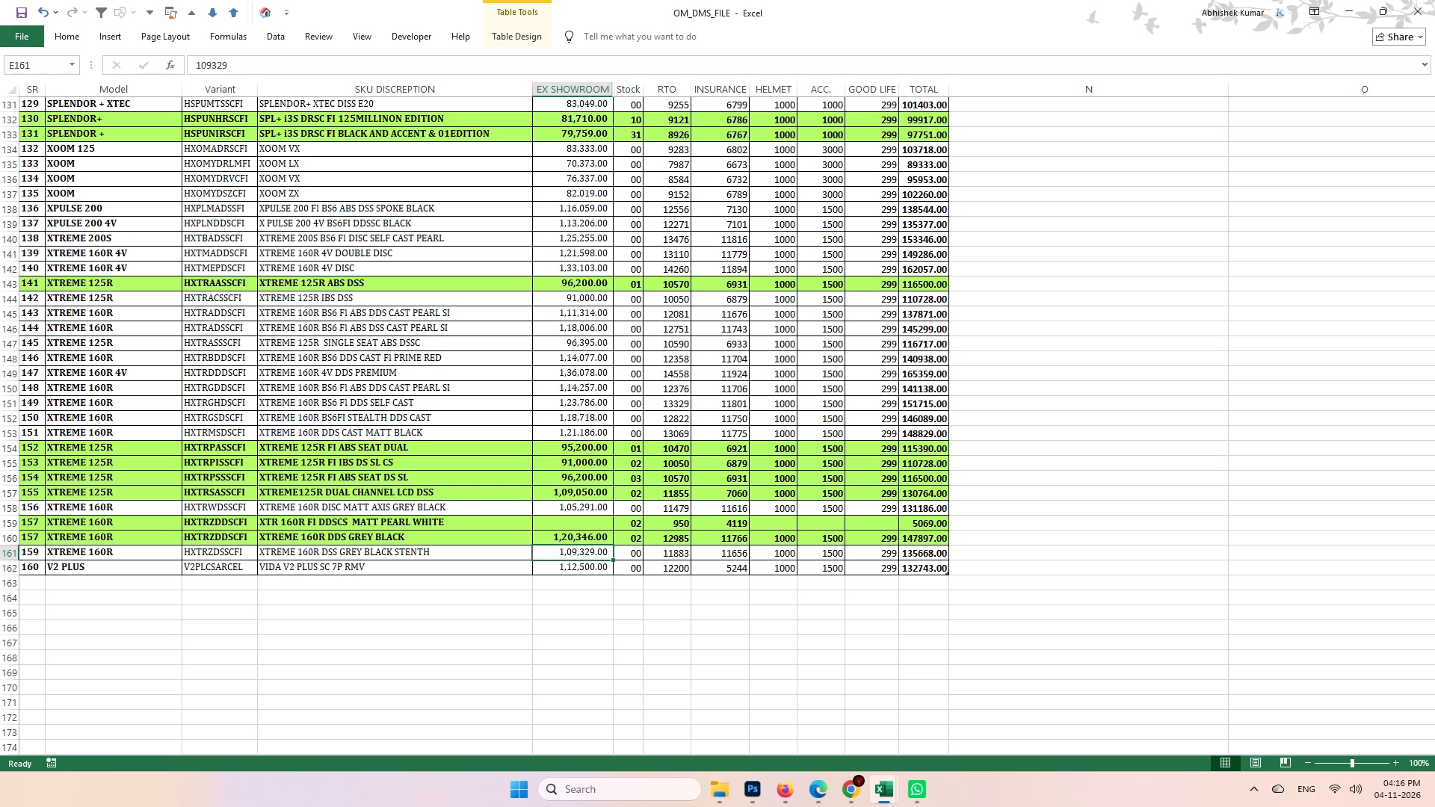
click(475, 519)
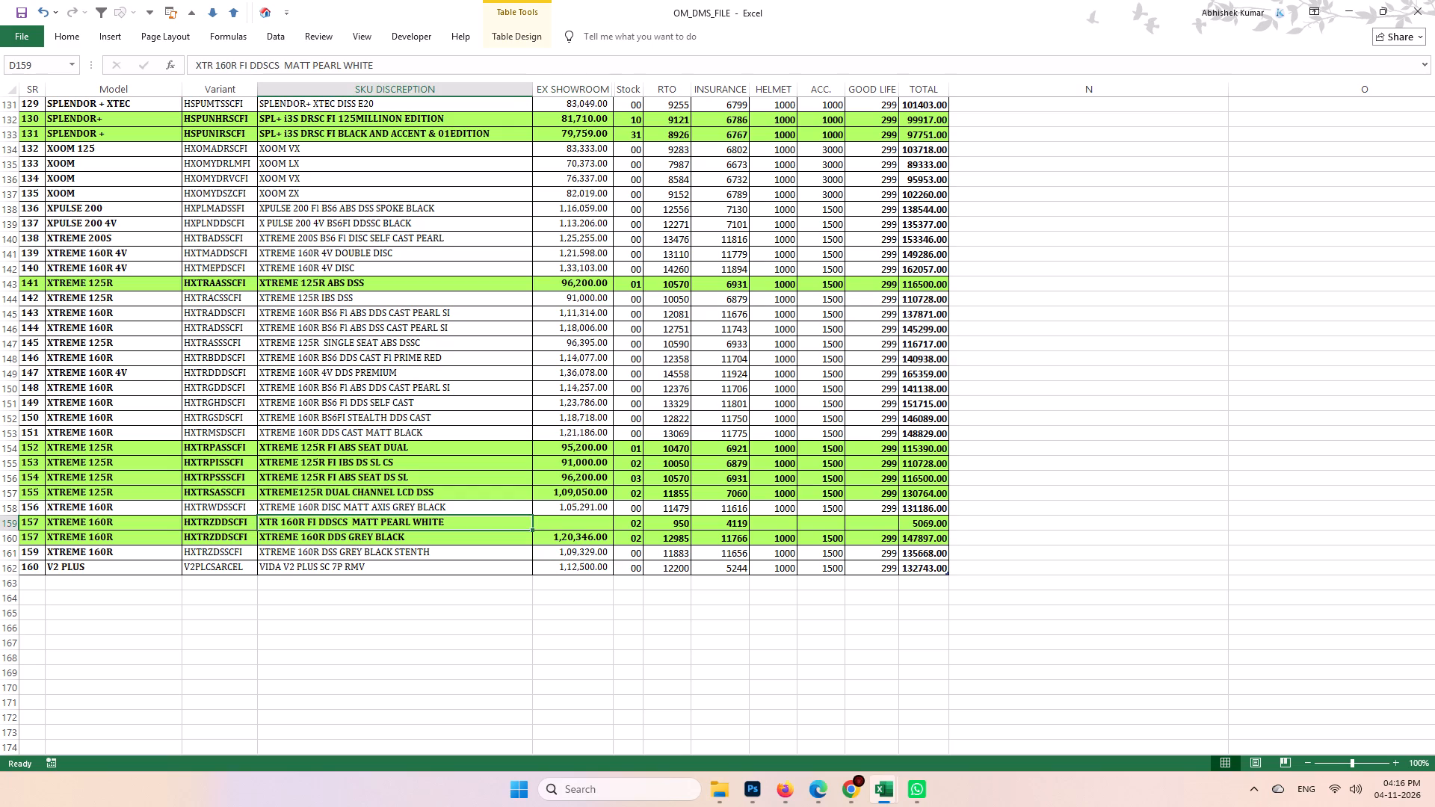
click(584, 522)
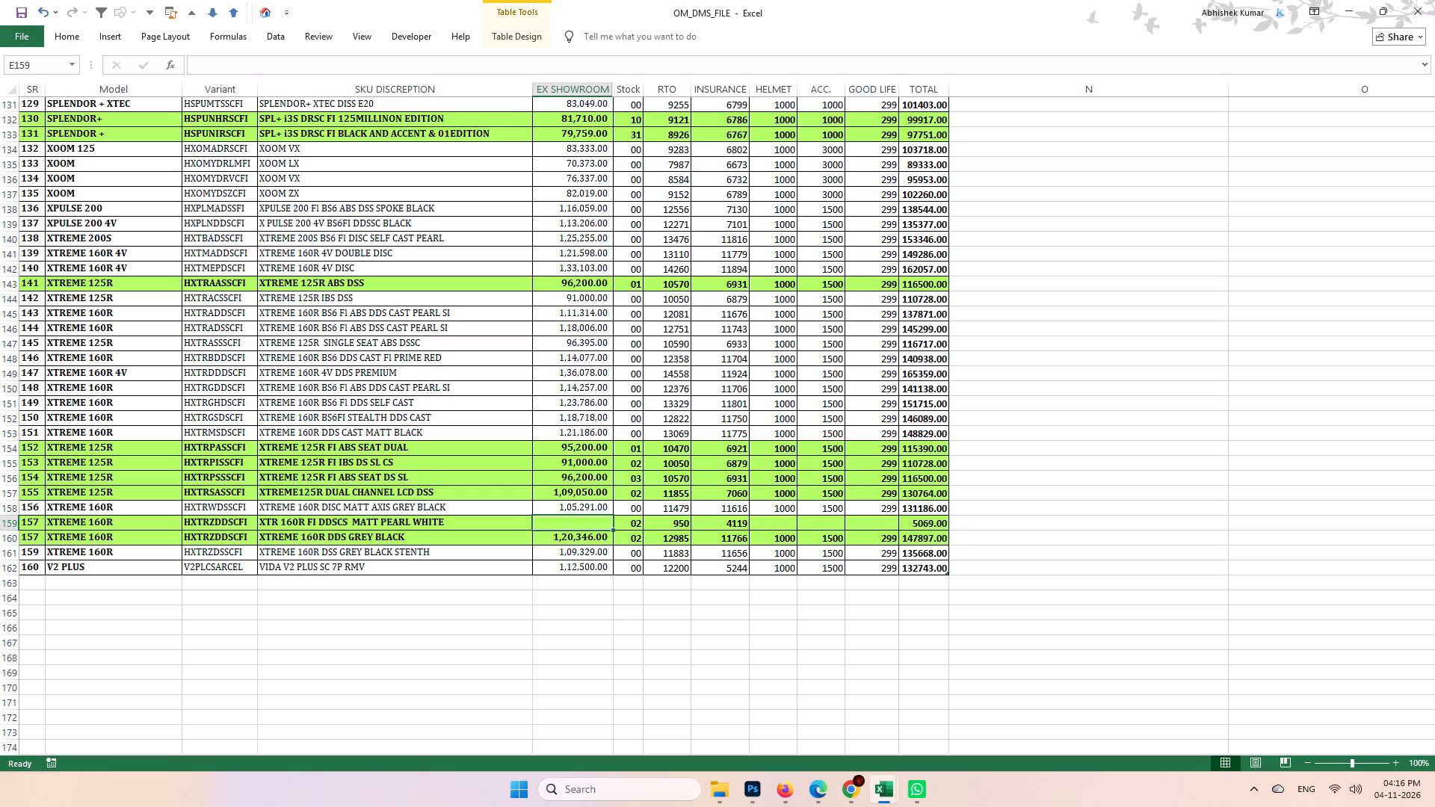
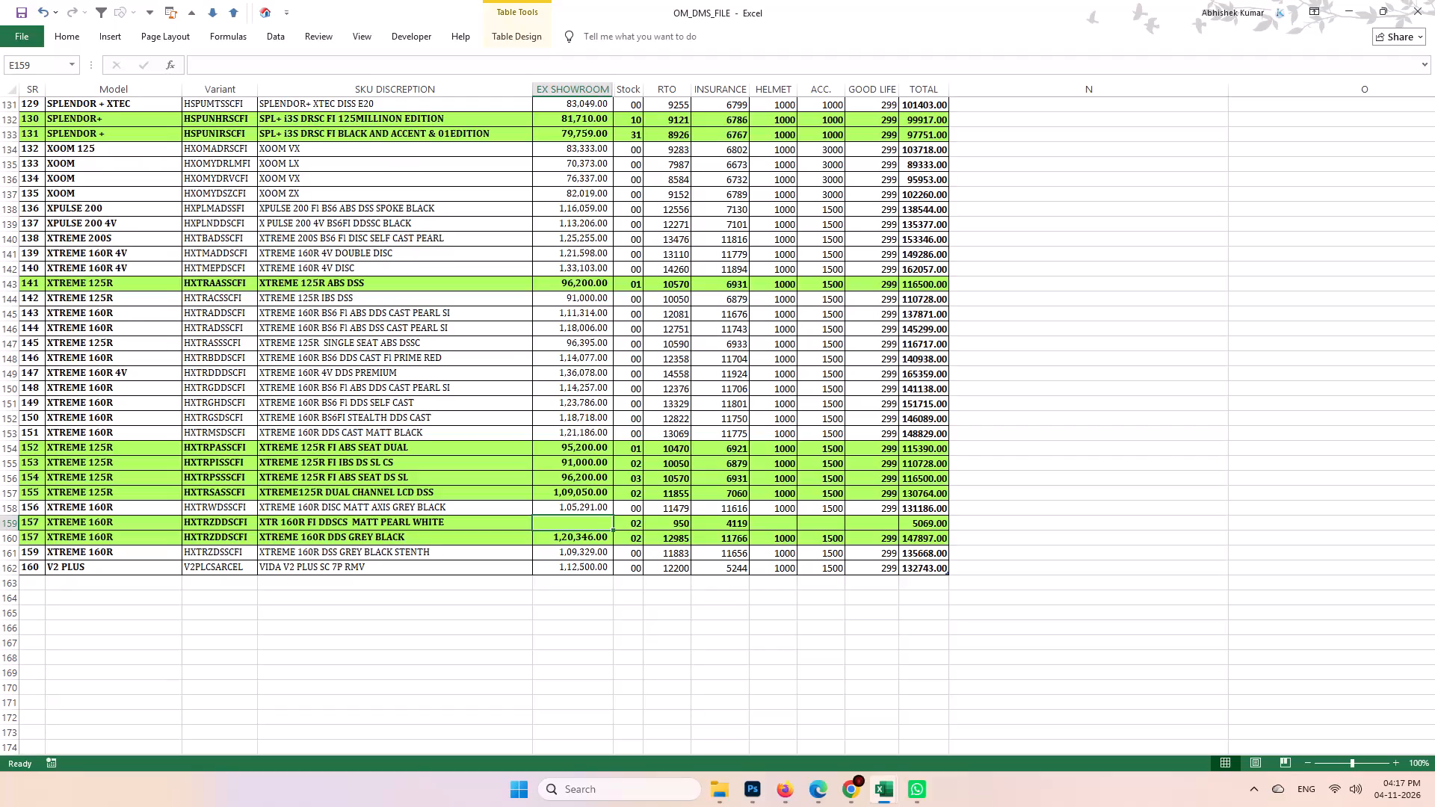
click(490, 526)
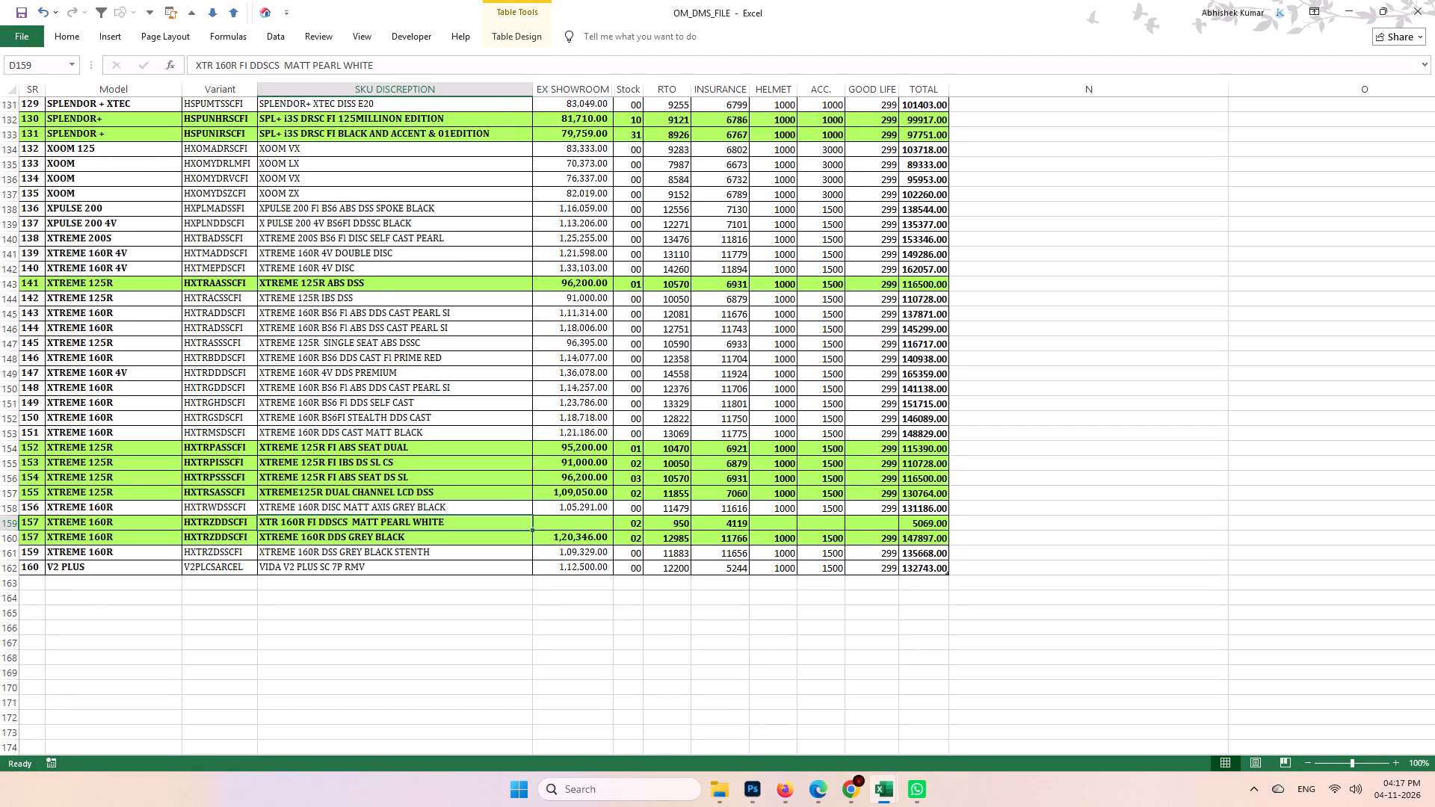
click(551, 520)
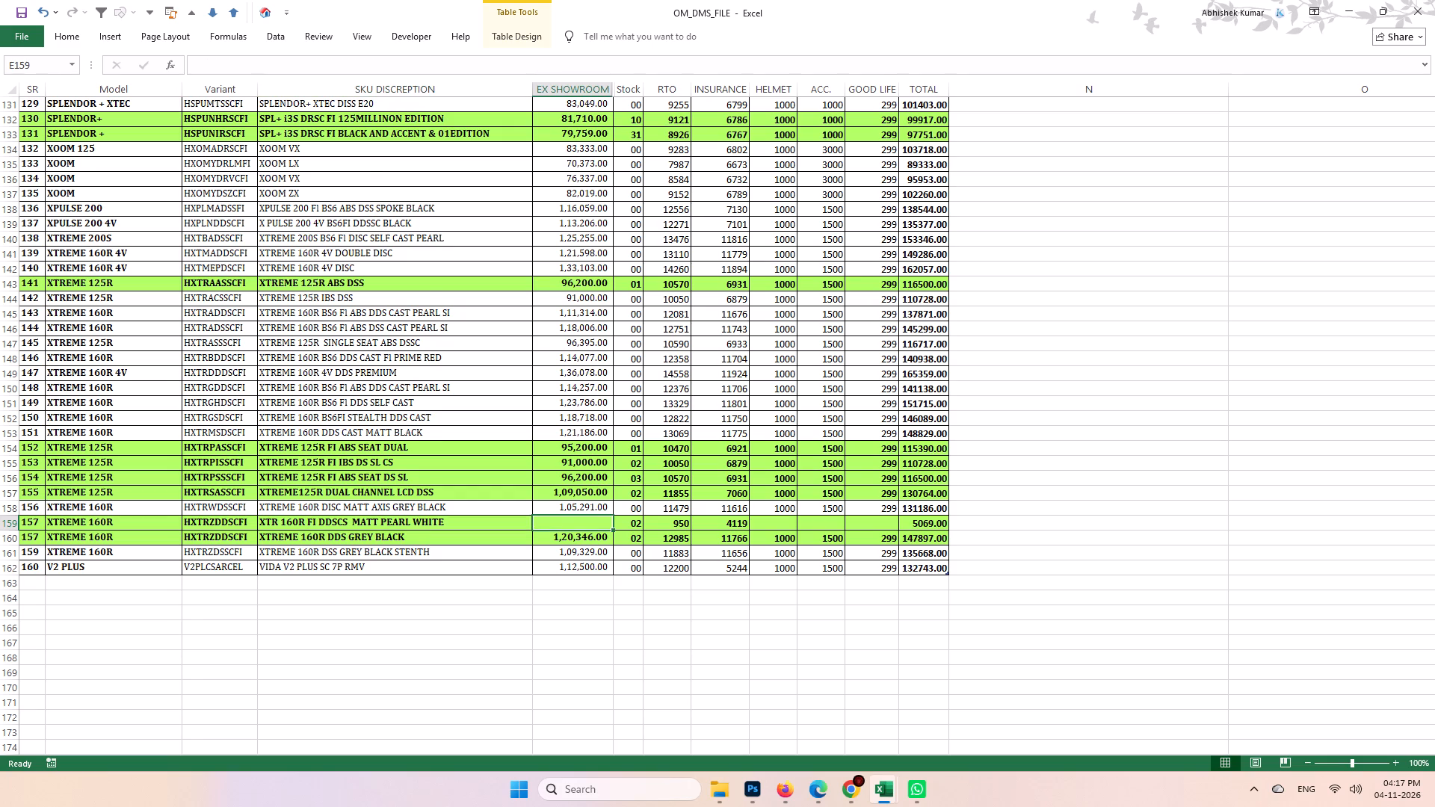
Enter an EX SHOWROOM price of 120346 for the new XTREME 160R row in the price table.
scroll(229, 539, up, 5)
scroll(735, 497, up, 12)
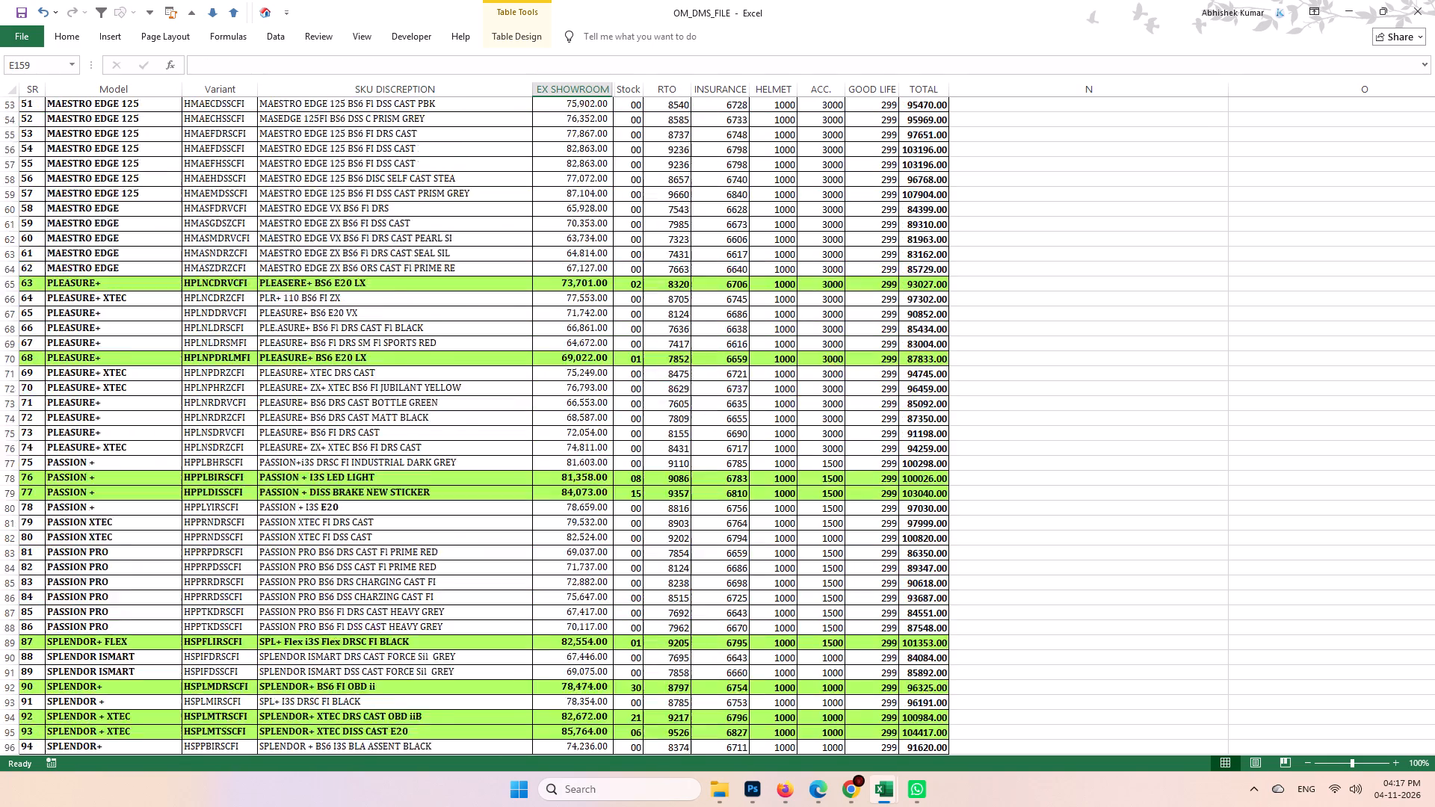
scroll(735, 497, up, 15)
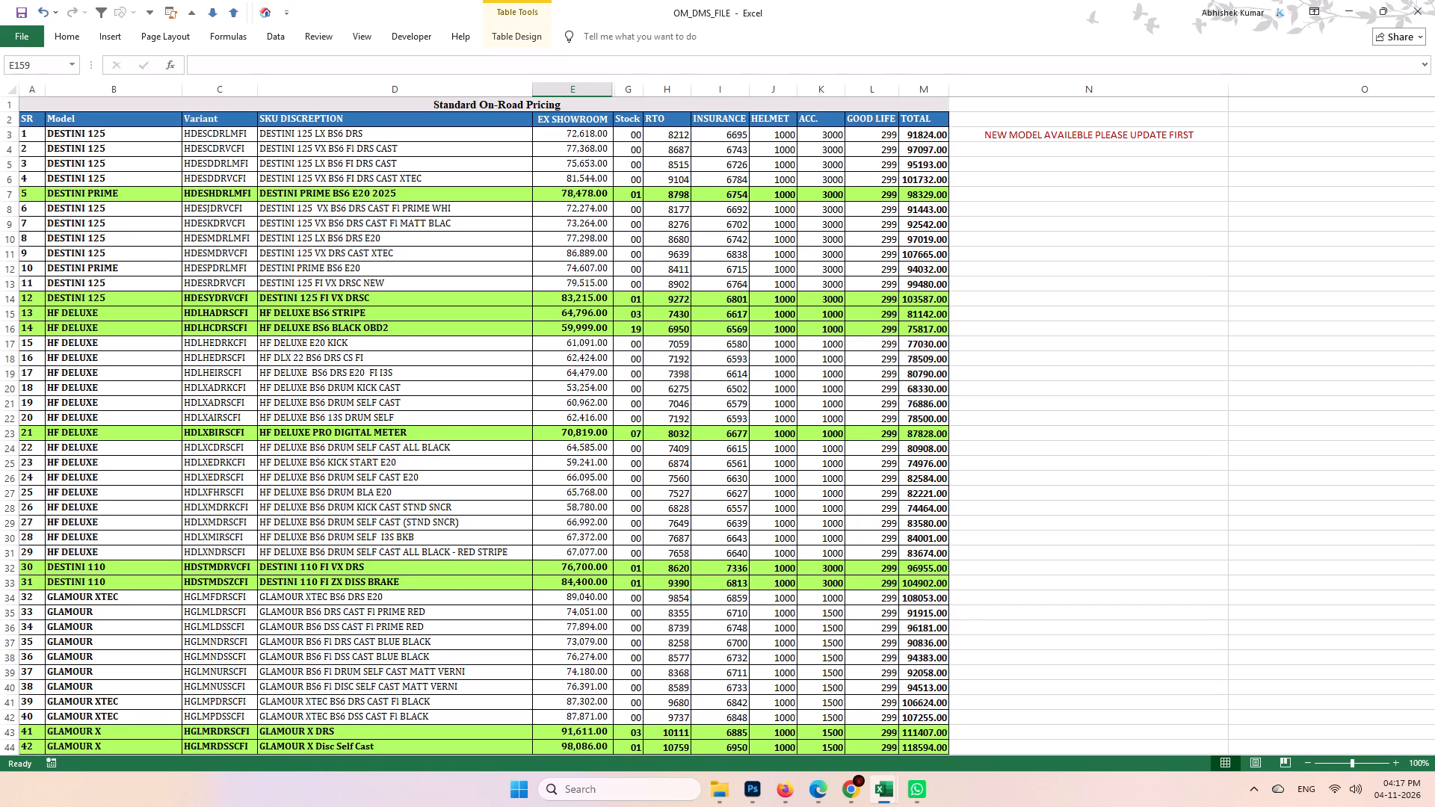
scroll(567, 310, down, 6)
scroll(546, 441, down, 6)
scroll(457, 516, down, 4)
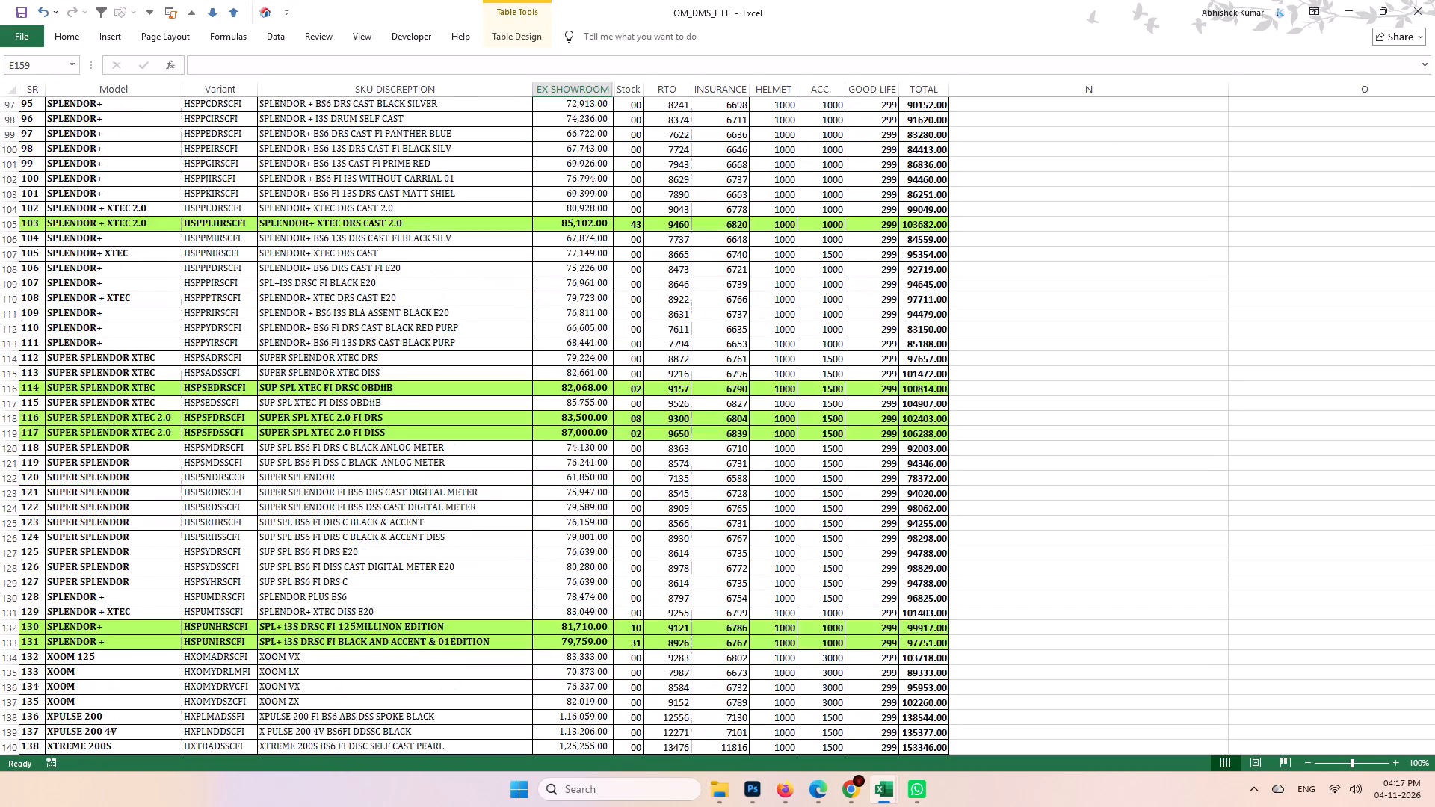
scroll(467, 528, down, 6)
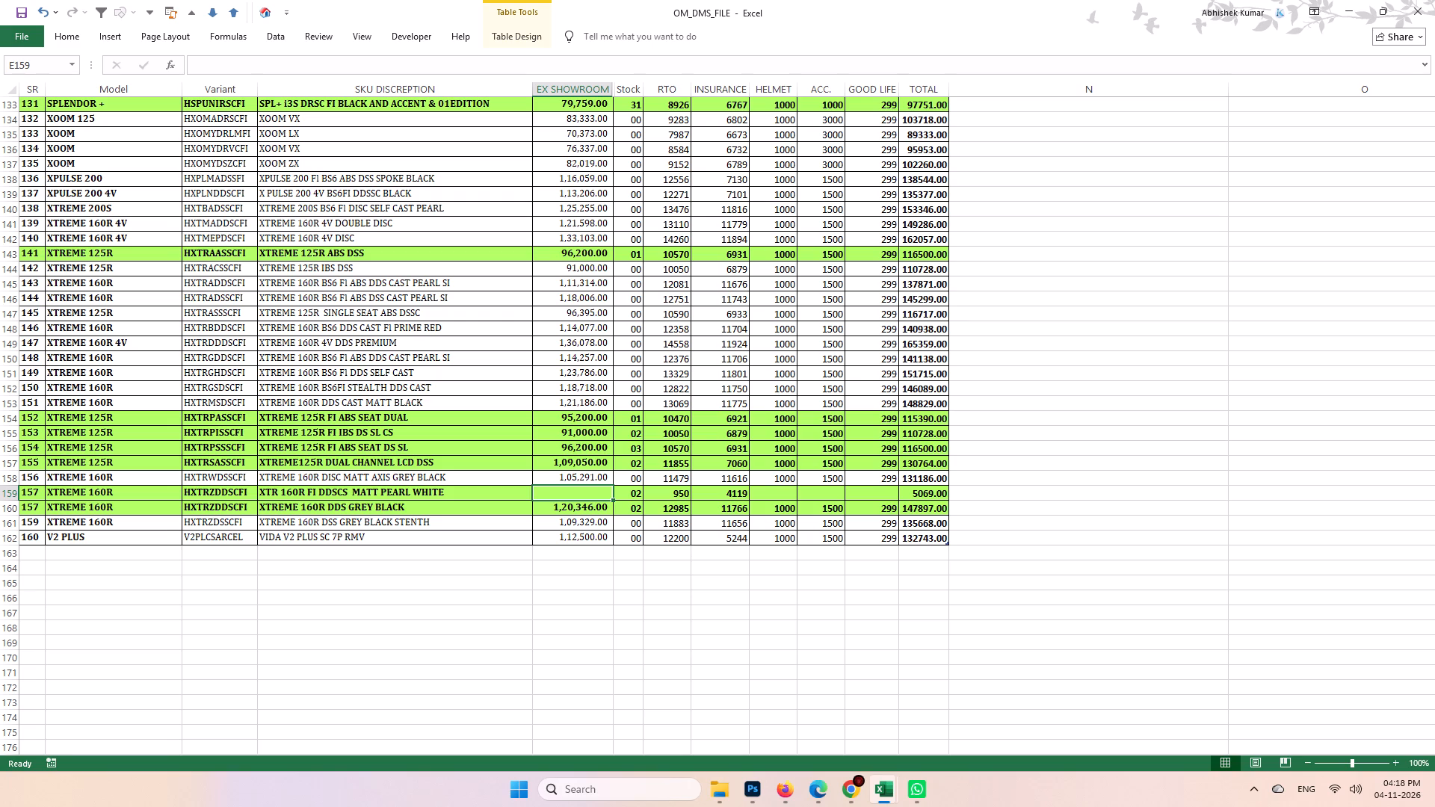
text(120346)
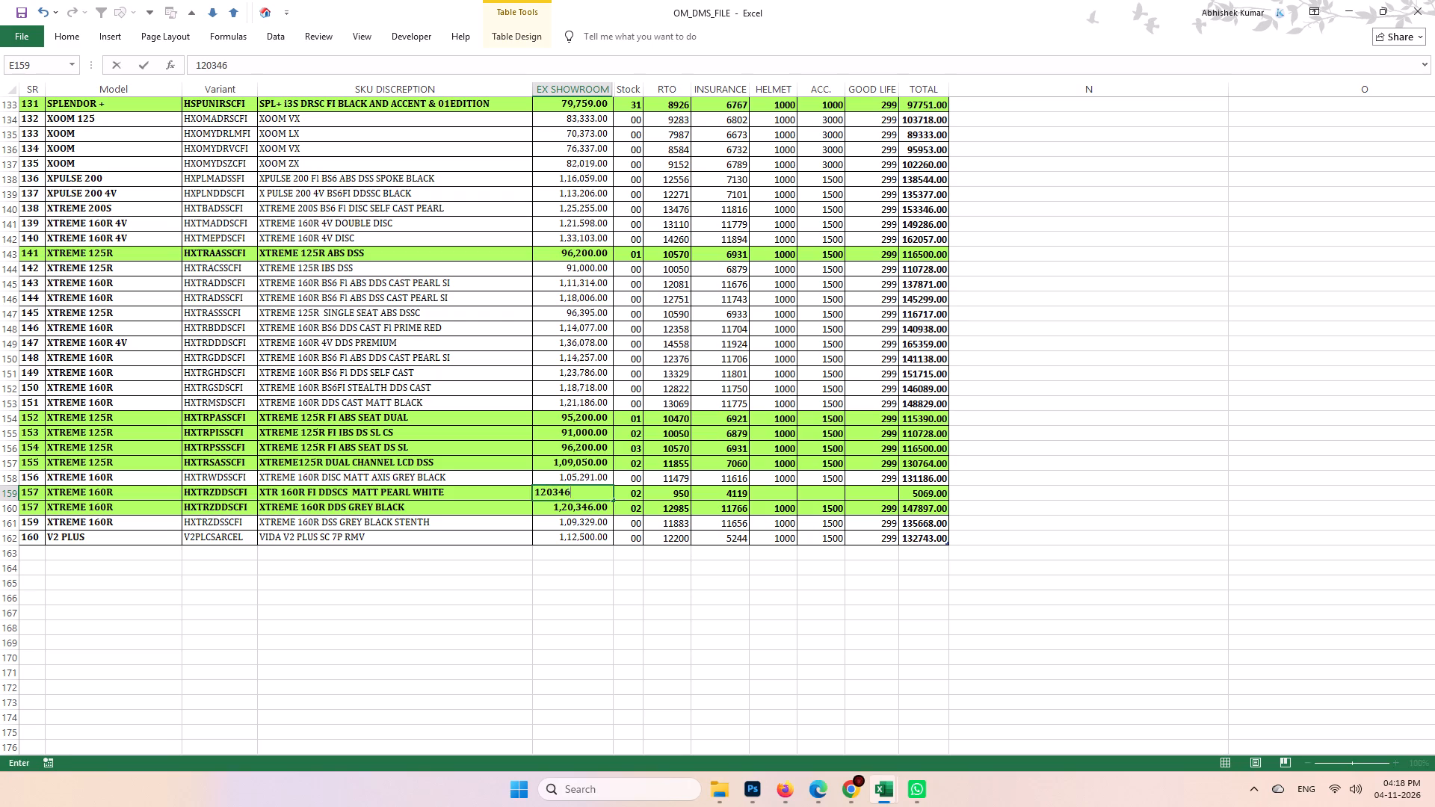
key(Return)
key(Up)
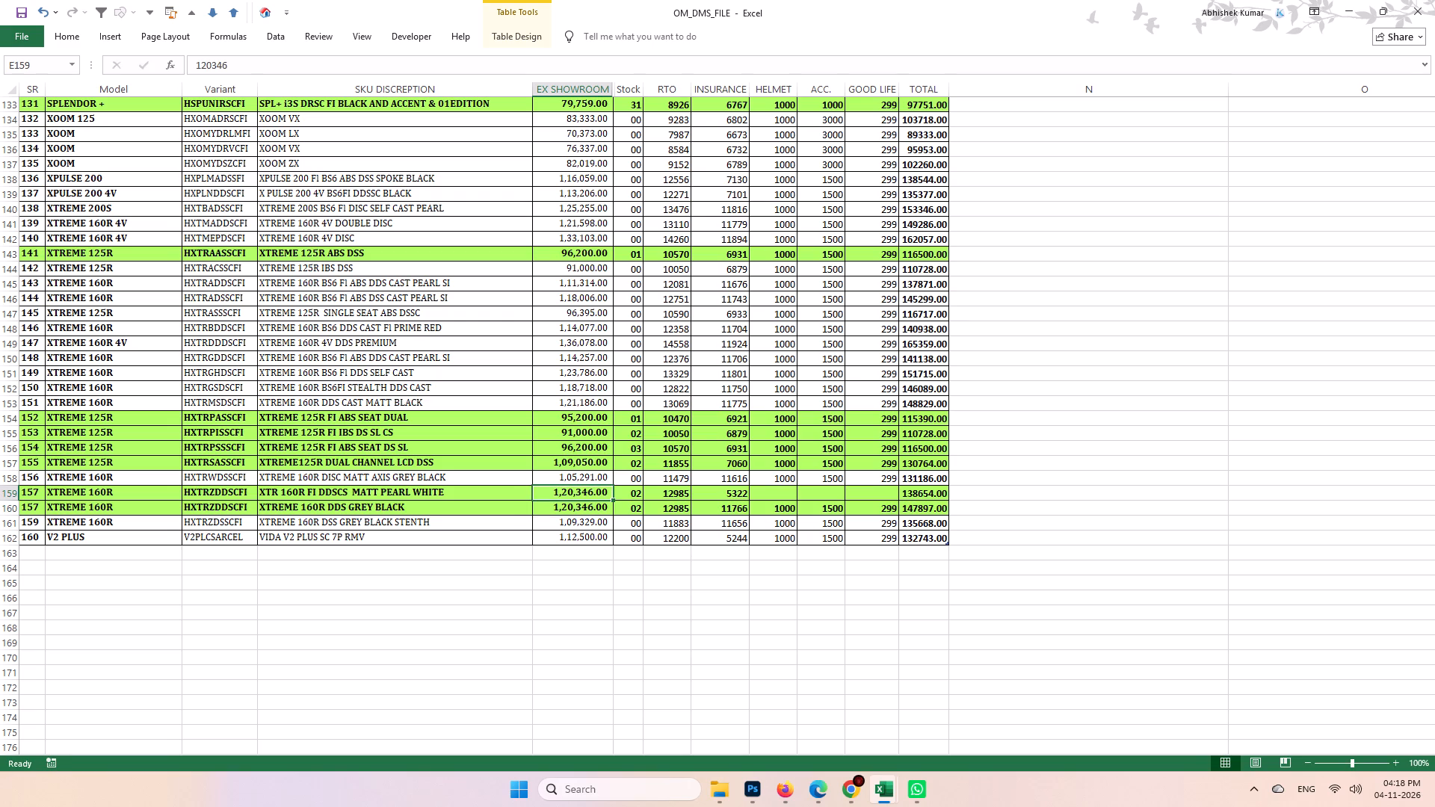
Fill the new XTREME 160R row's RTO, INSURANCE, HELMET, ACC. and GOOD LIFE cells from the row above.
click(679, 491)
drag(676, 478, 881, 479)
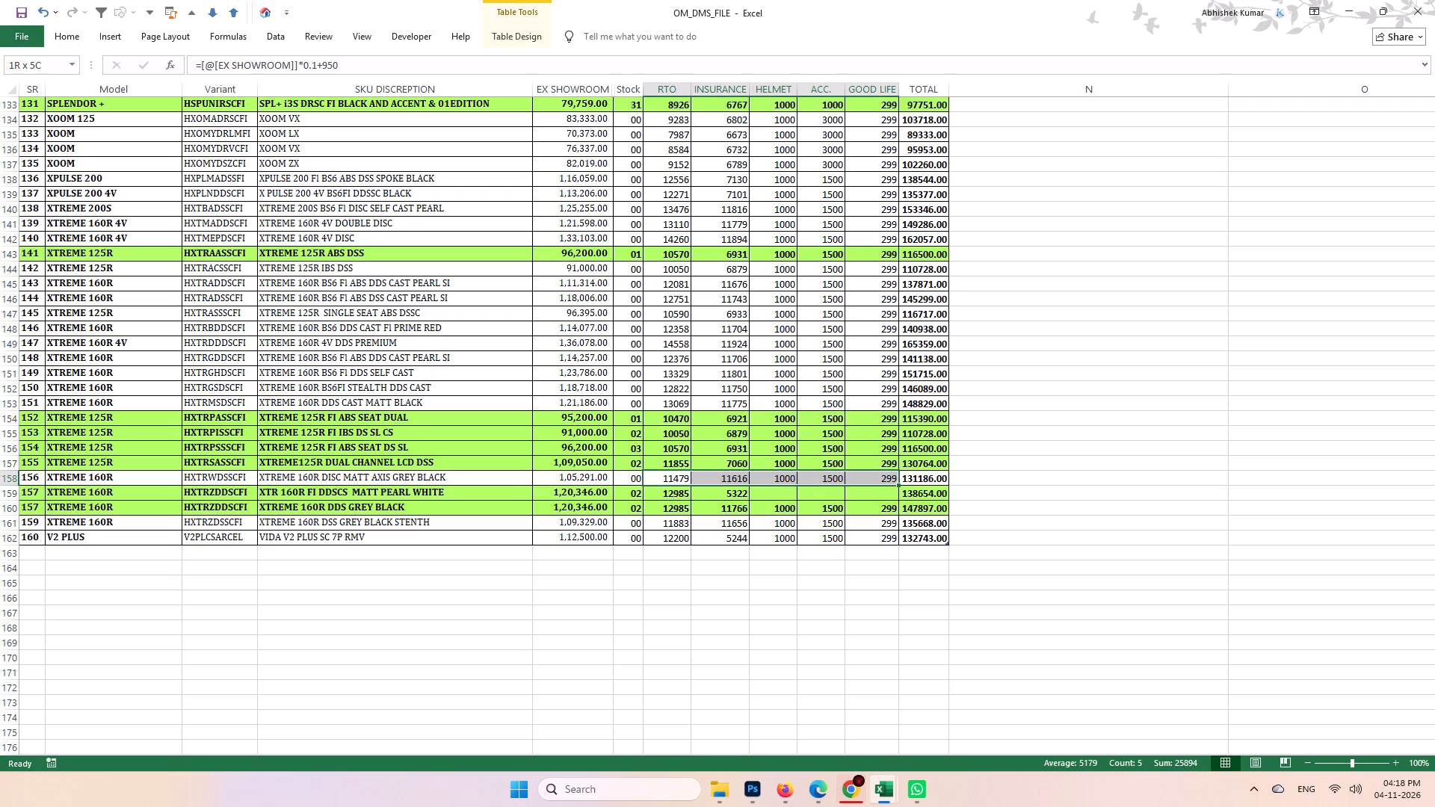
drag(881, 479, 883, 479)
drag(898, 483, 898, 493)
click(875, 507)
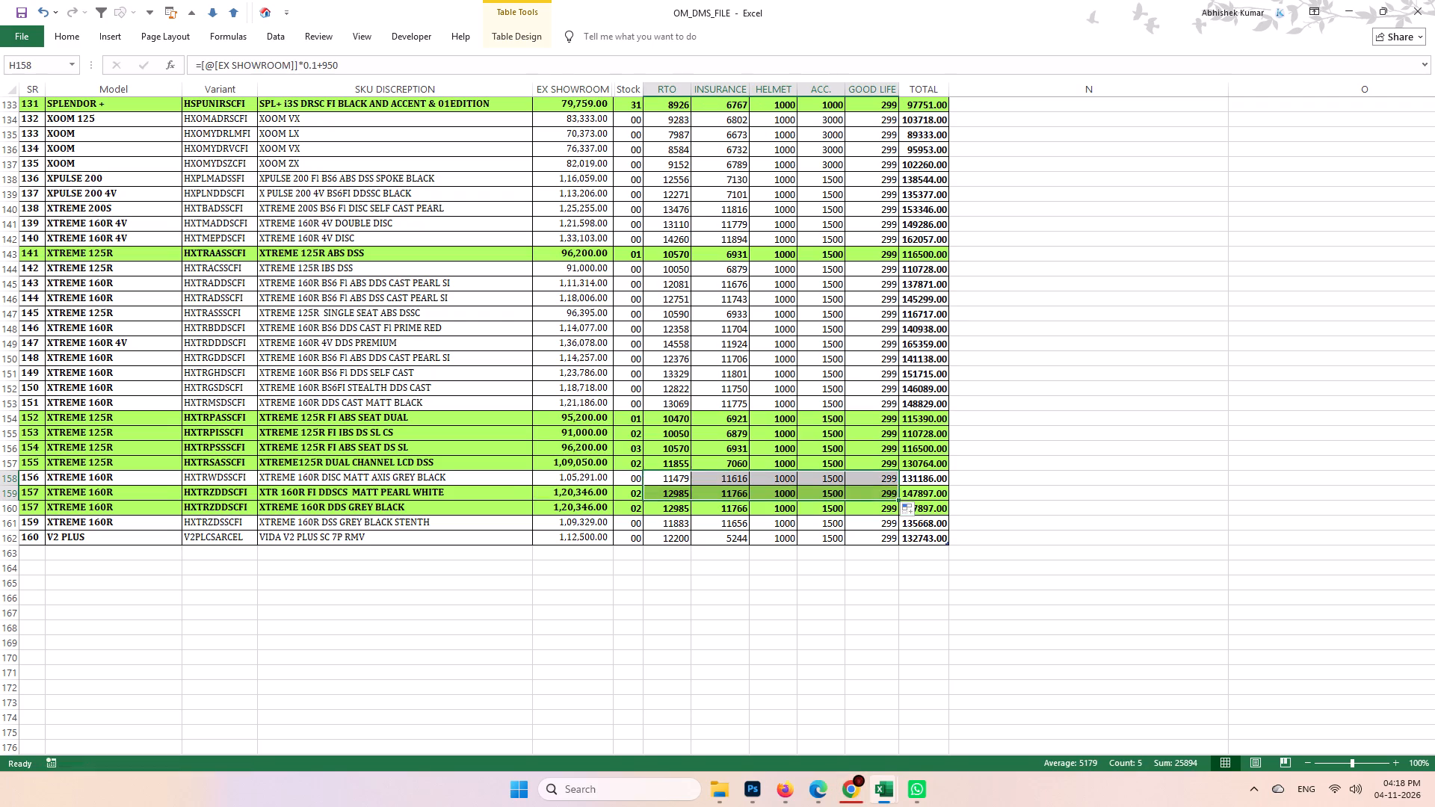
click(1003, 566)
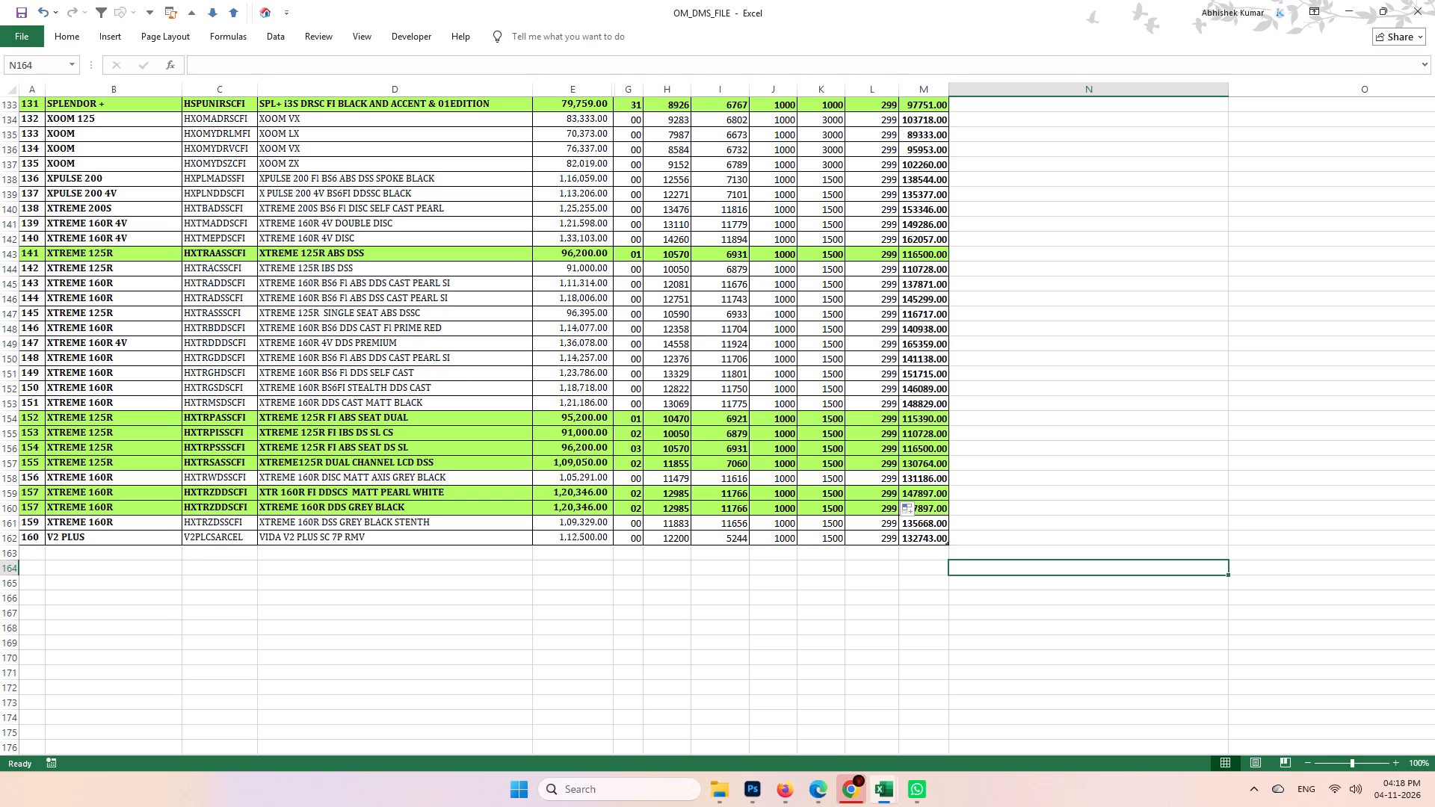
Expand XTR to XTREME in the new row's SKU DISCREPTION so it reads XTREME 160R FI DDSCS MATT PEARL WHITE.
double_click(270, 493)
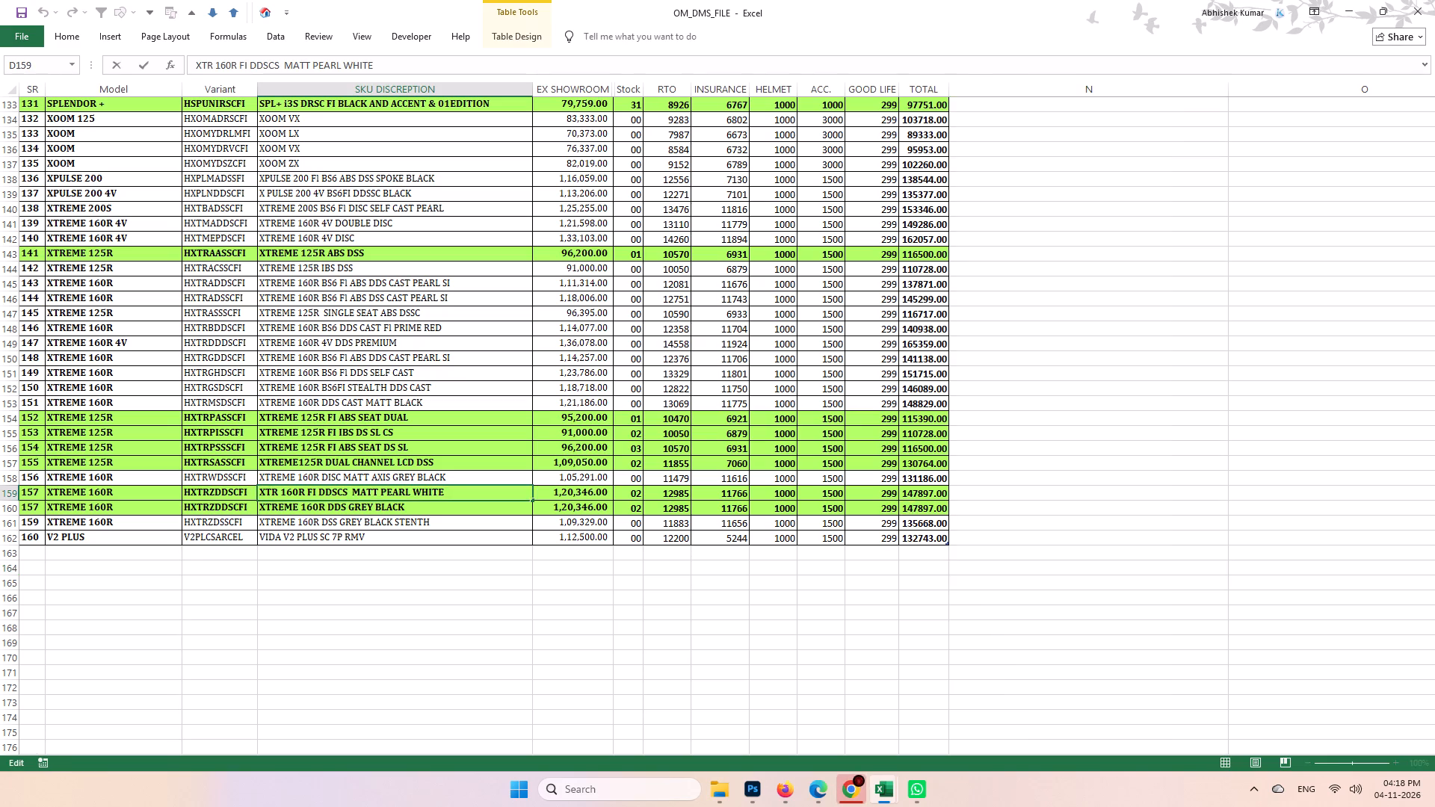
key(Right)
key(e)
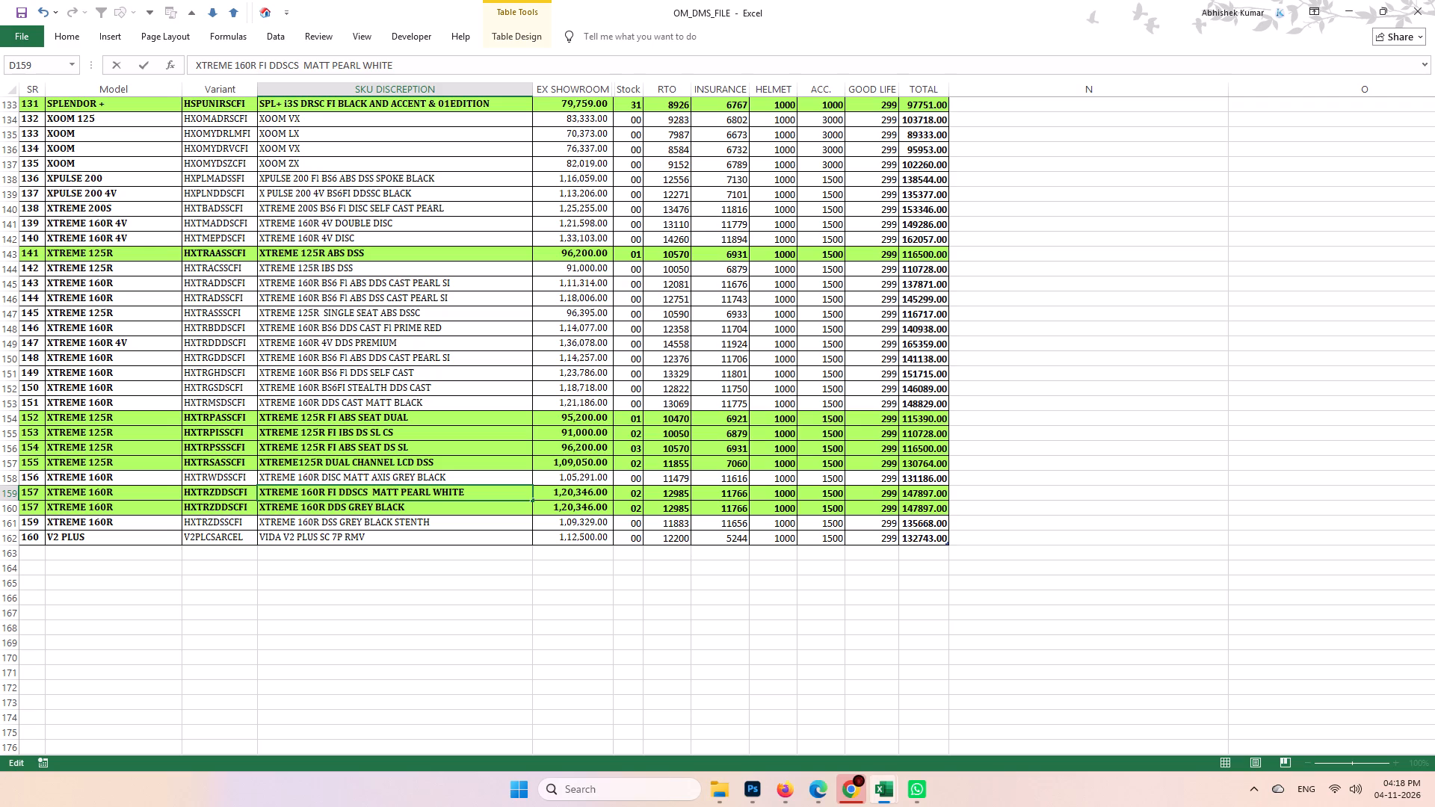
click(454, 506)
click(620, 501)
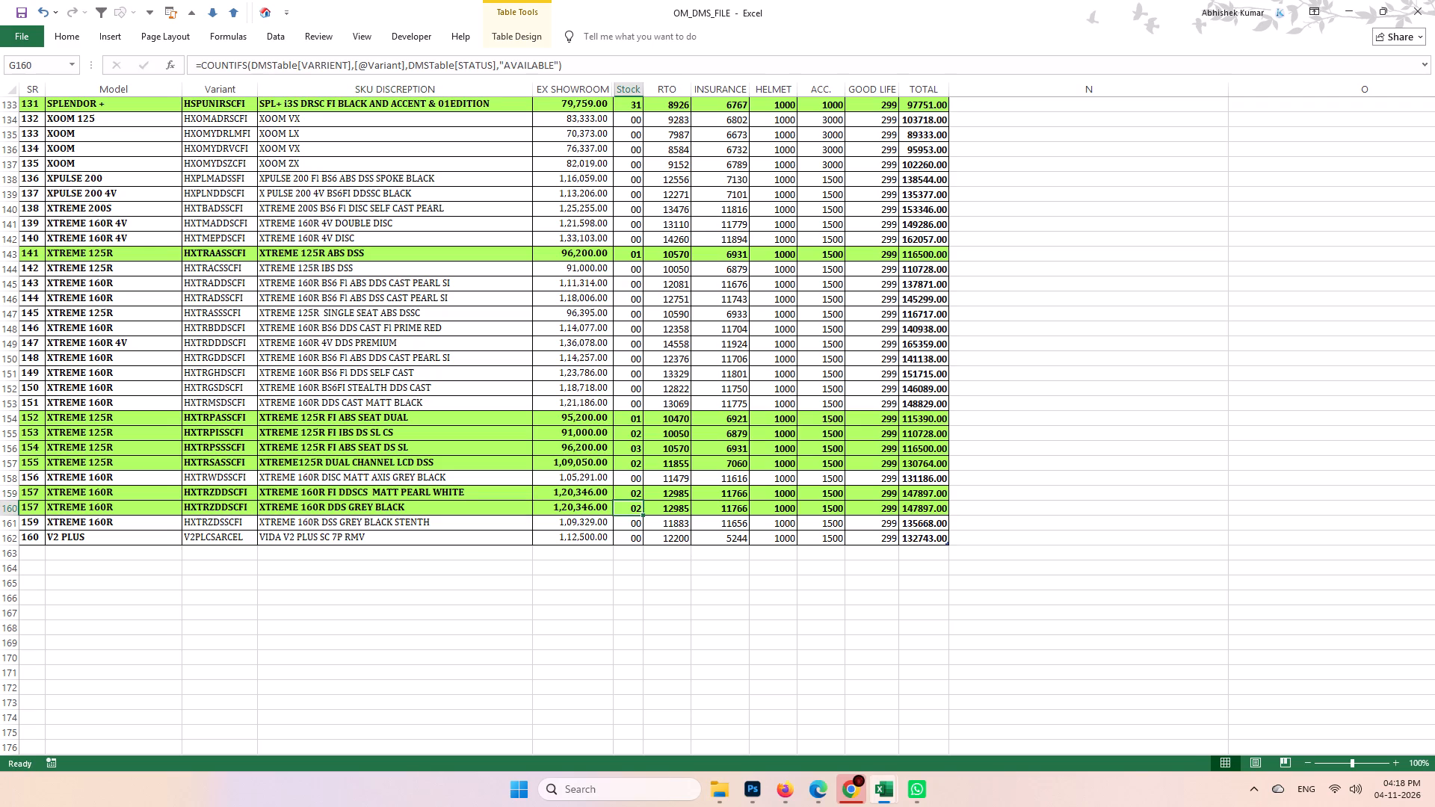
Delete the added XTREME 160R FI DDSCS MATT PEARL WHITE row from the price table.
click(22, 493)
right_click(22, 493)
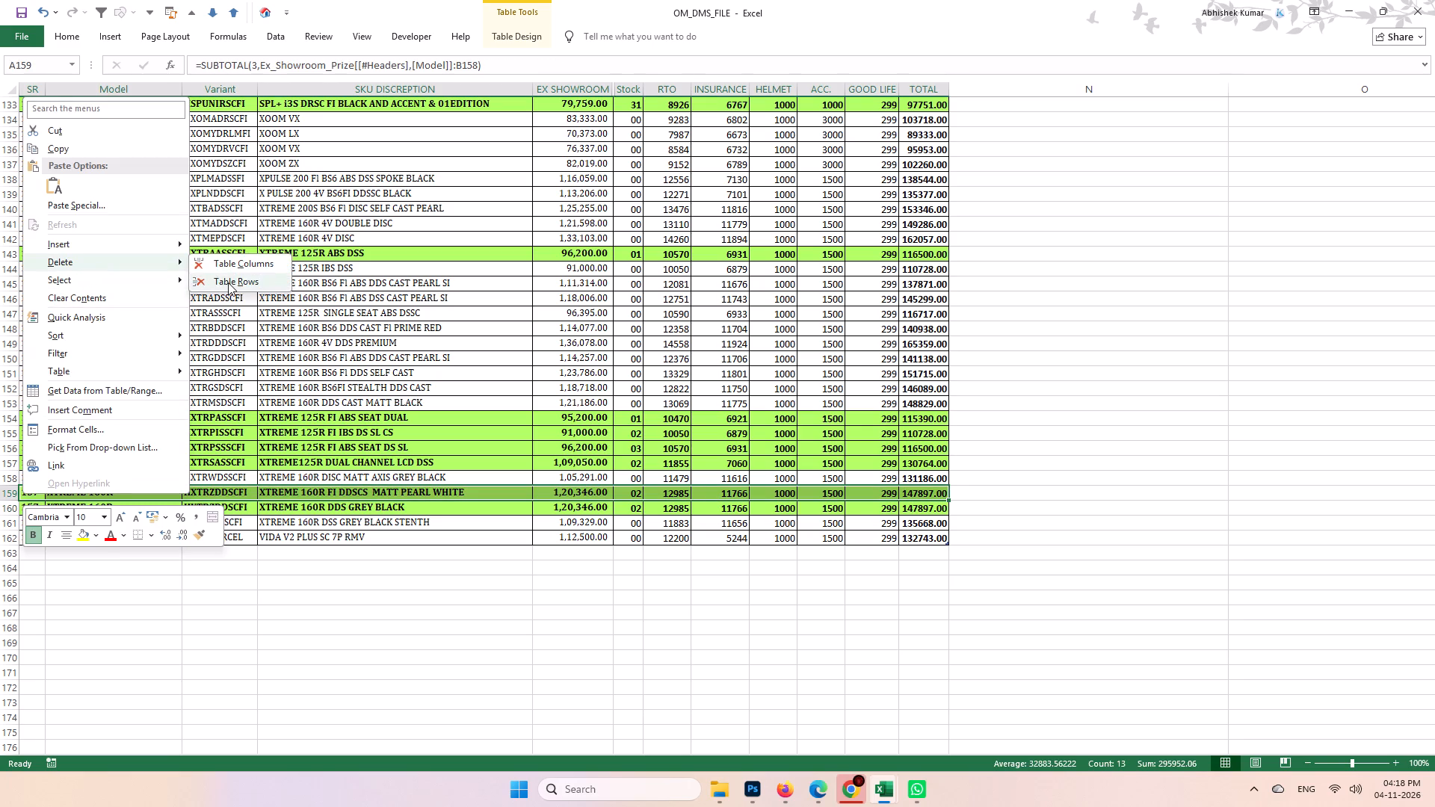
click(228, 282)
click(432, 436)
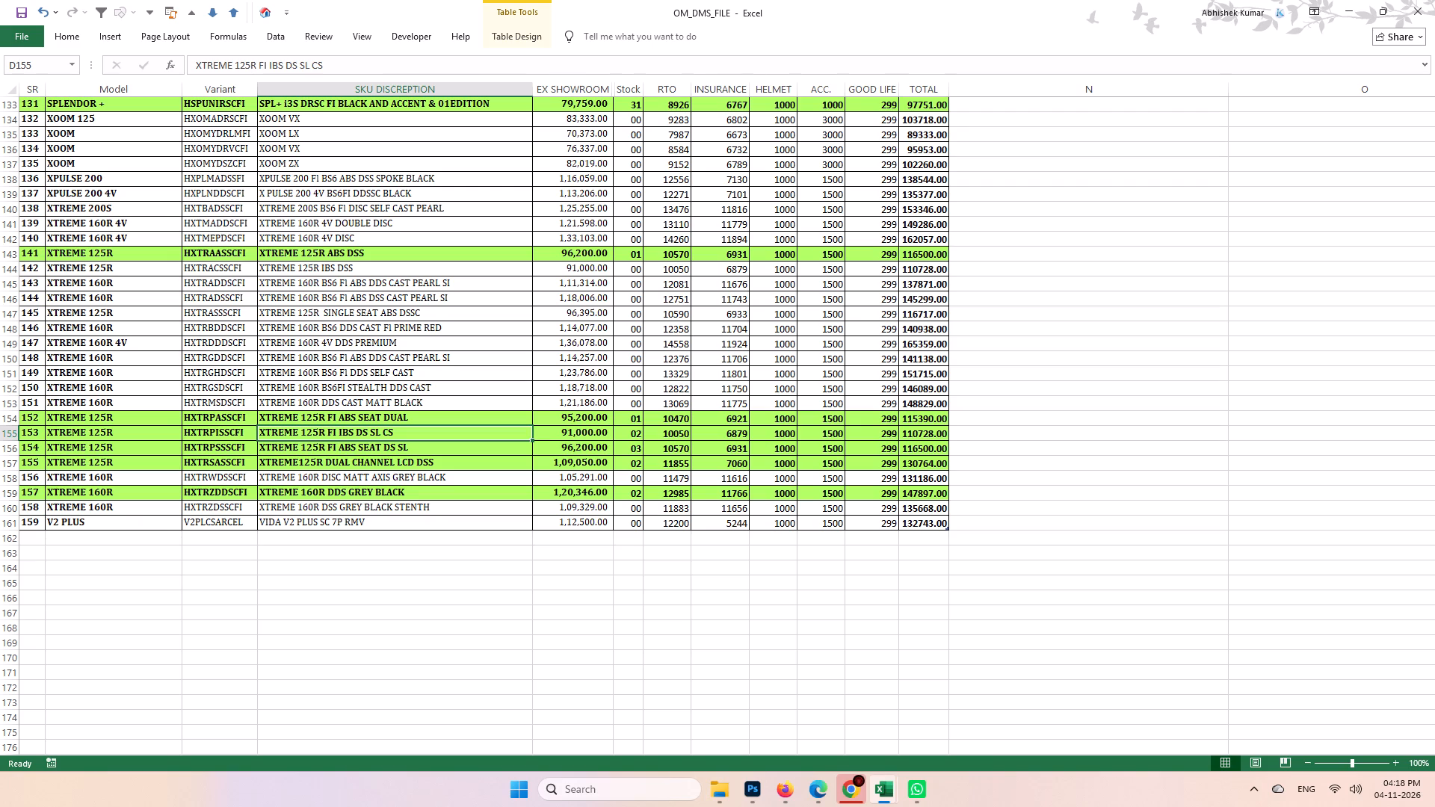
Change the SKU DISCREPTION of the HXTRZDDSCFI variant to XTREME 160R DDS SC.
click(348, 490)
drag(348, 490, 450, 490)
text(SC)
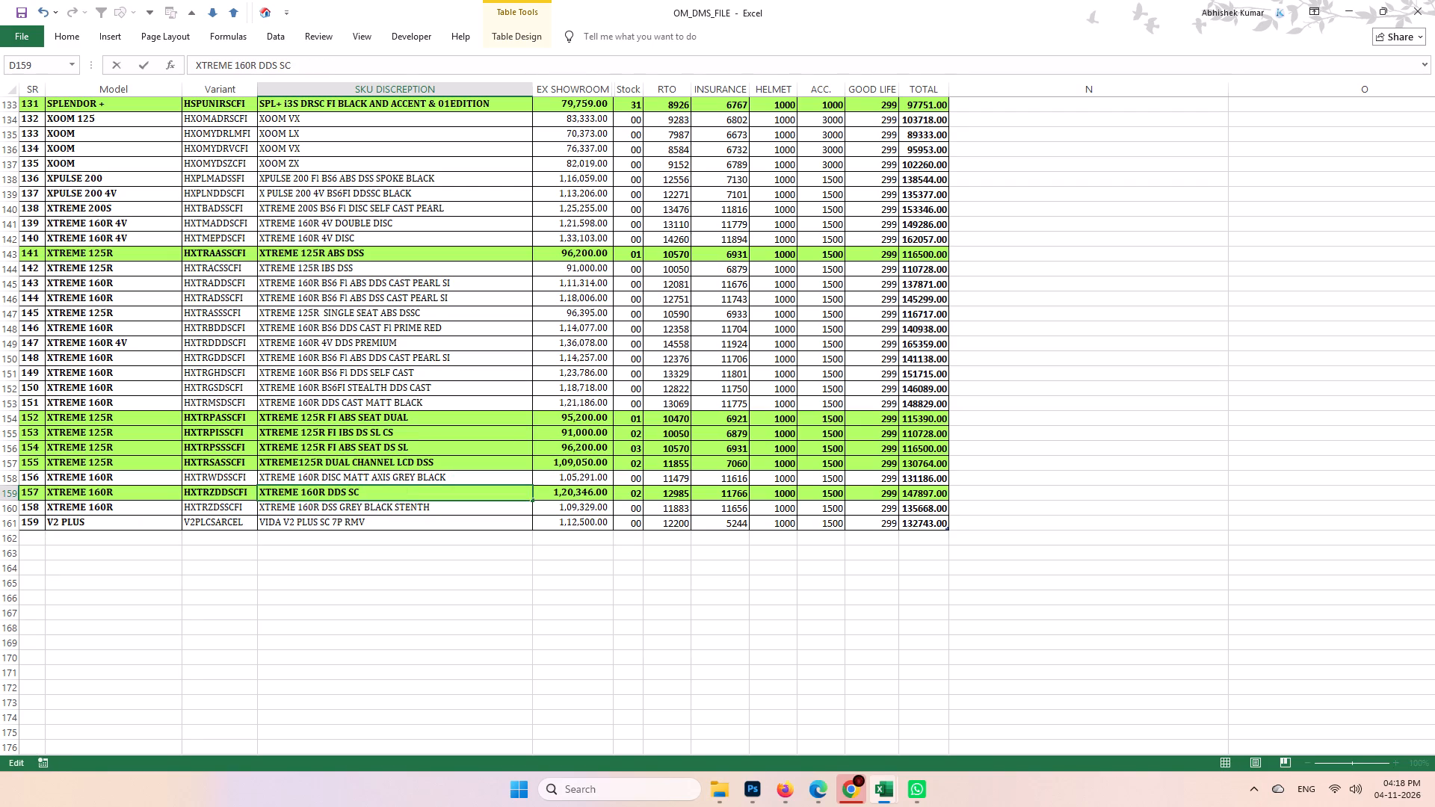
key(Return)
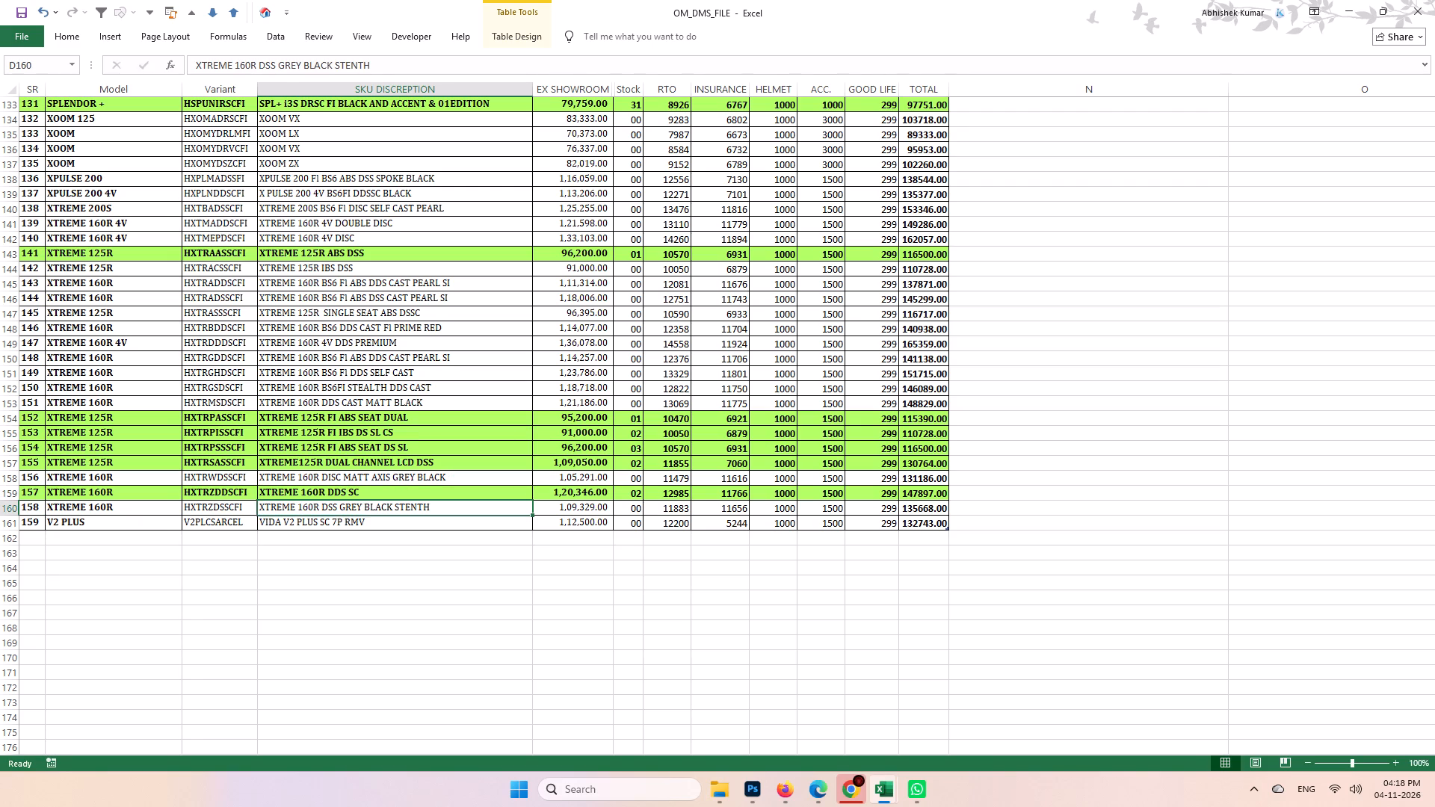
Copy the variant code HXTRPSSSCFI from the XTREME 125R vehicle dated 01-11-2026 in the vehicle stock list.
scroll(487, 496, up, 3)
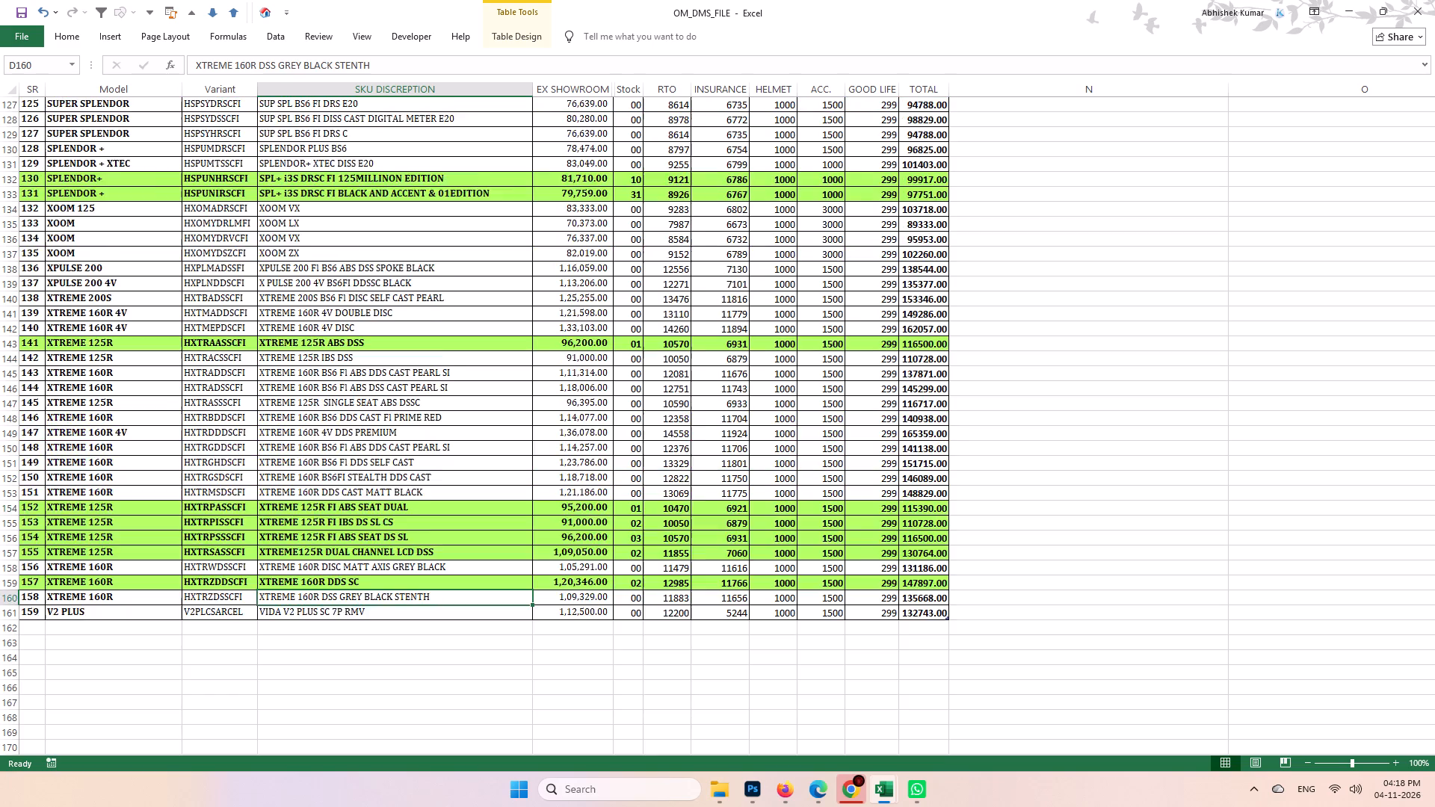
scroll(487, 493, up, 17)
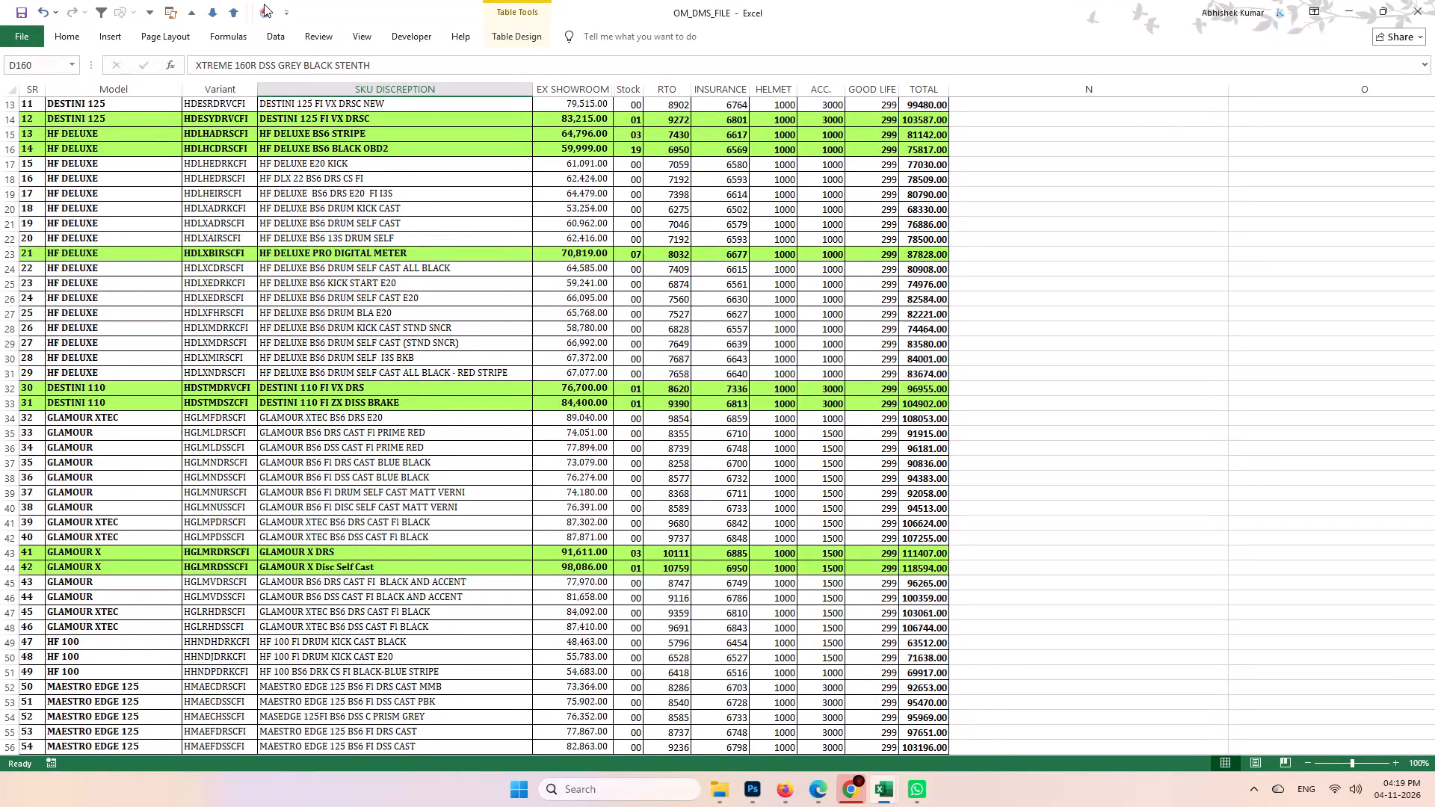
click(264, 4)
click(1166, 309)
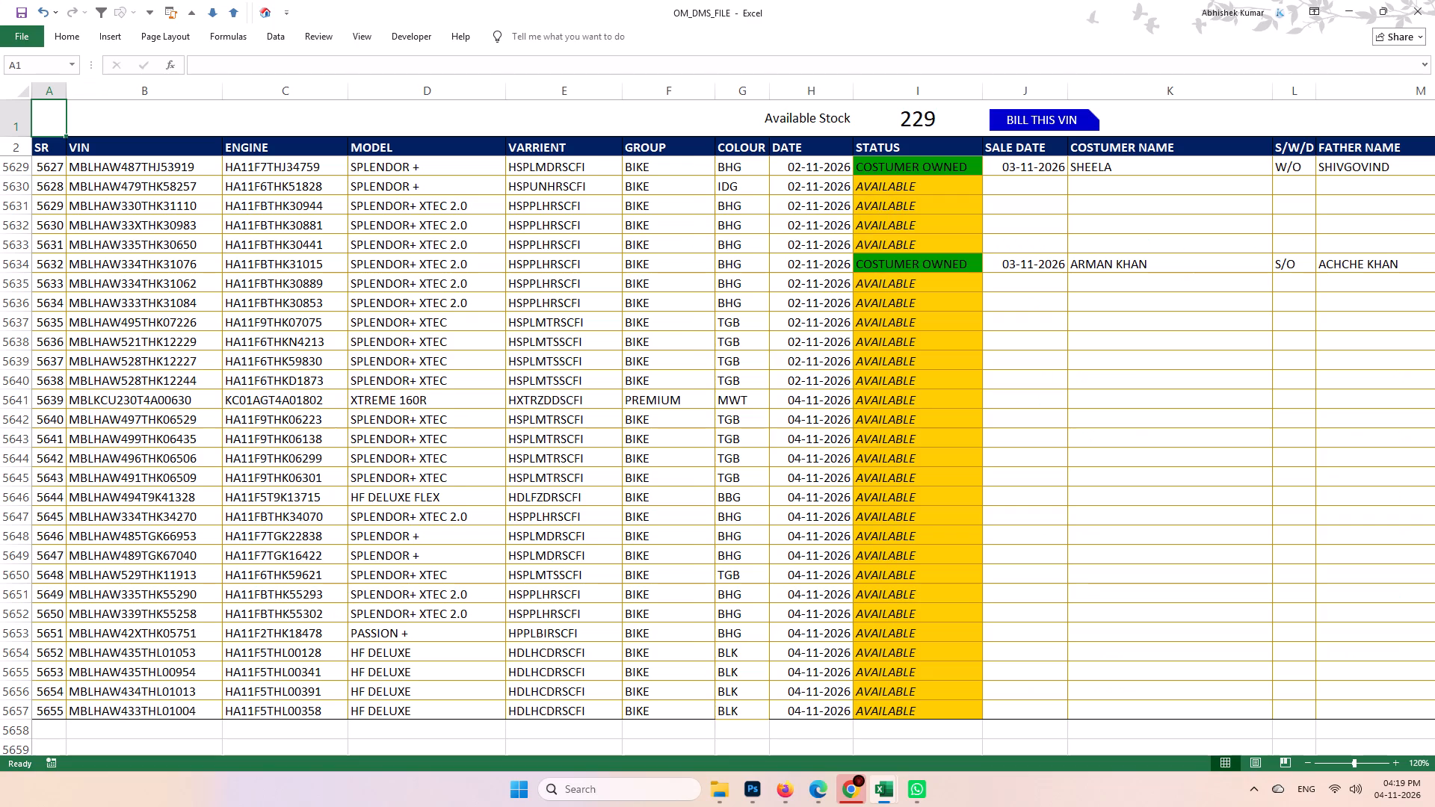
click(424, 633)
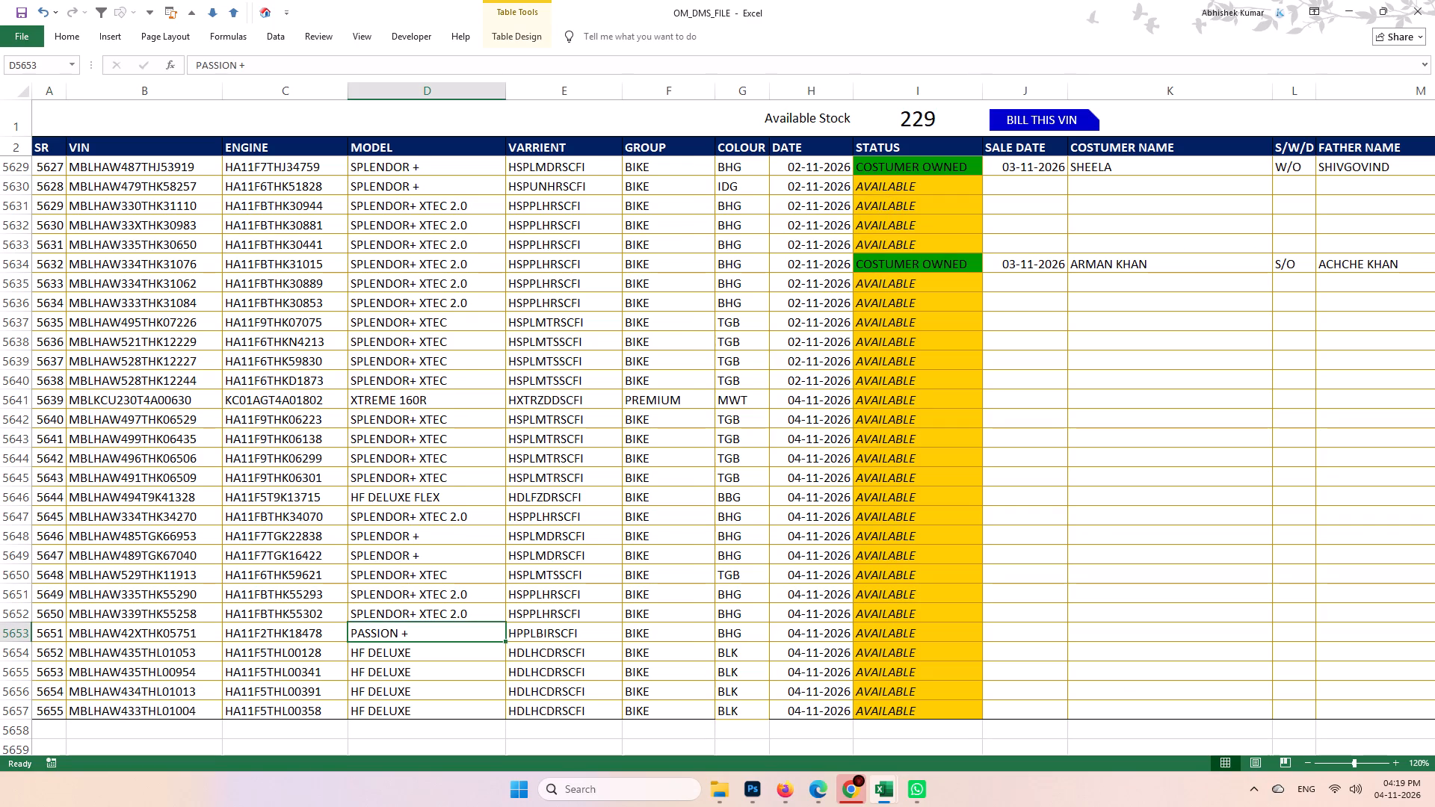
click(444, 404)
scroll(463, 403, up, 2)
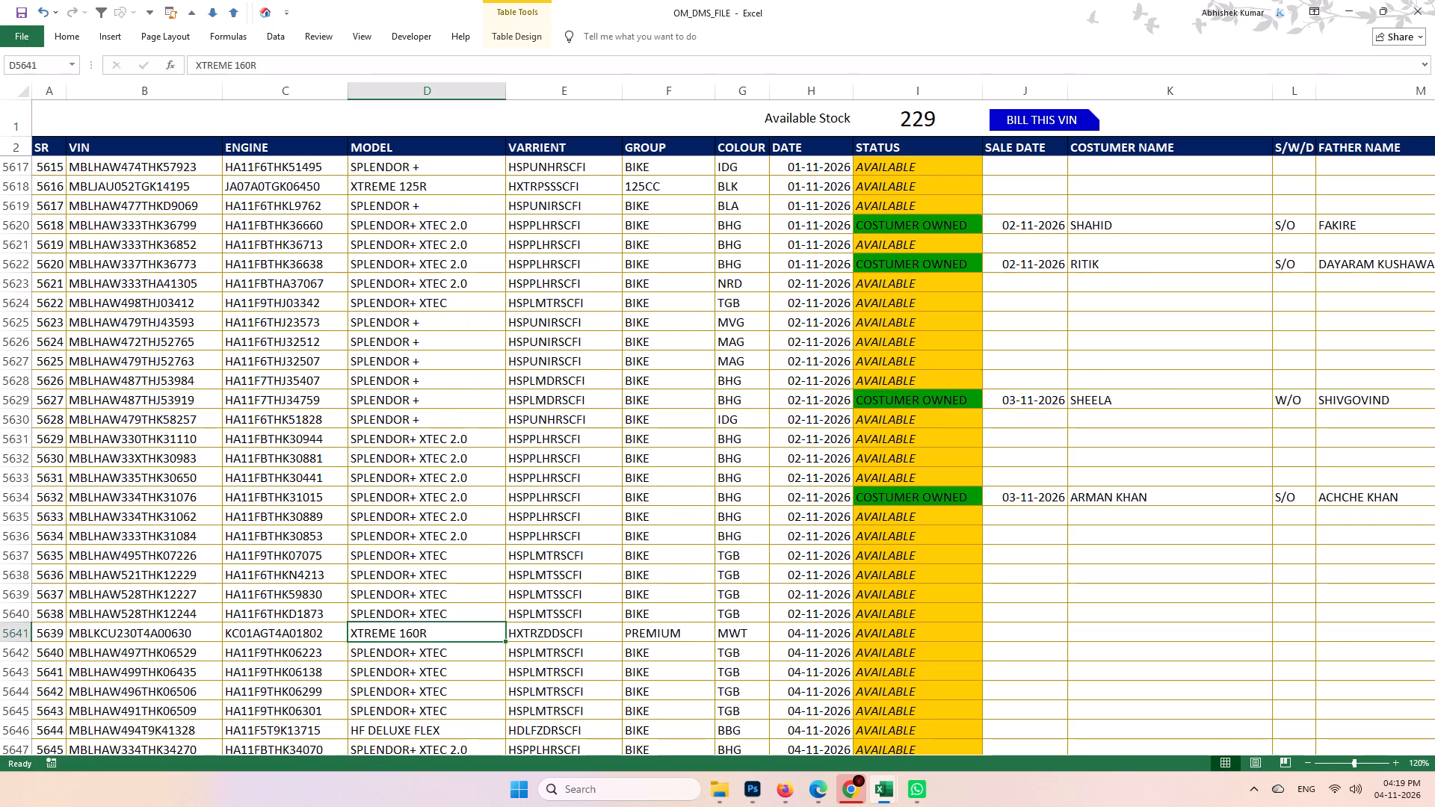
scroll(463, 400, up, 1)
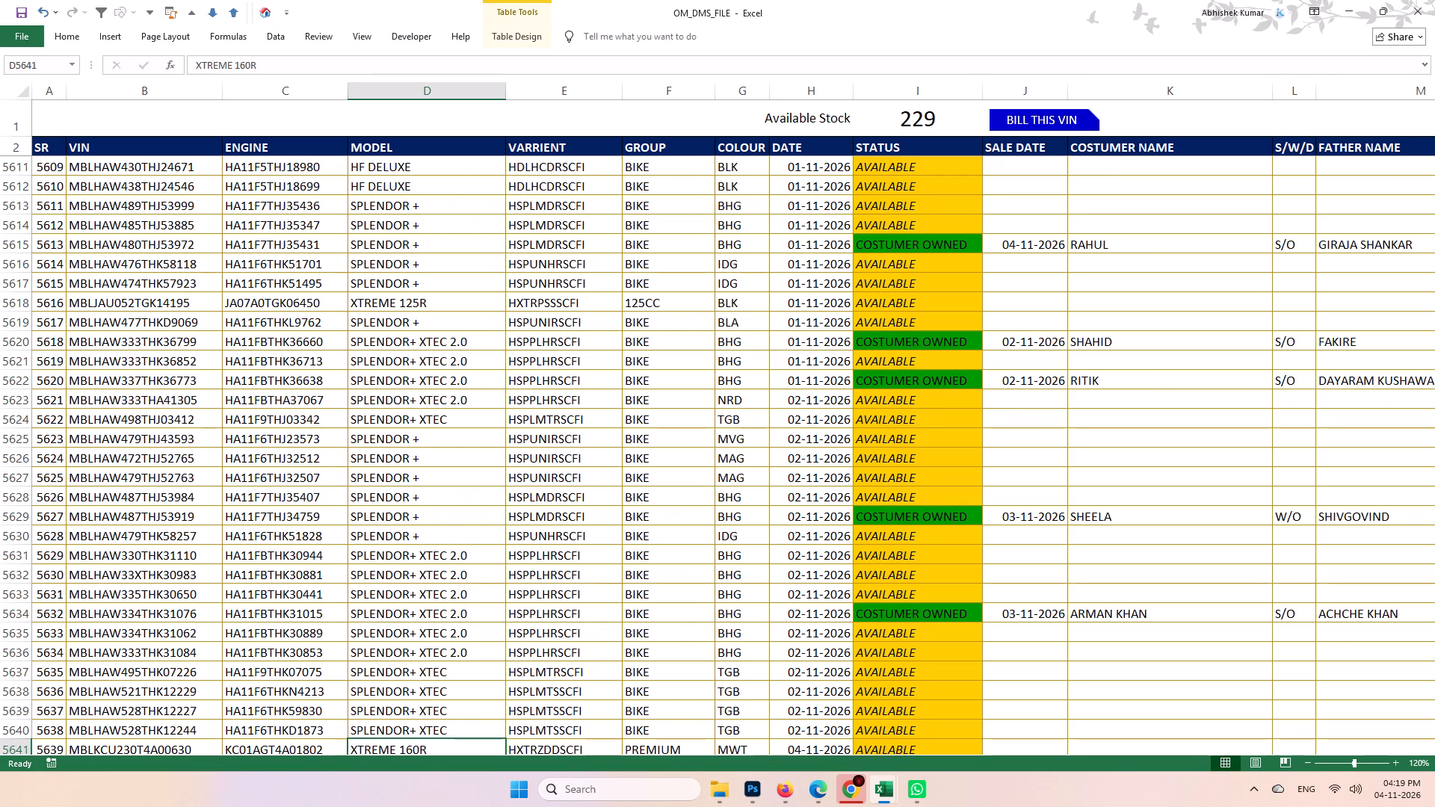
double_click(557, 300)
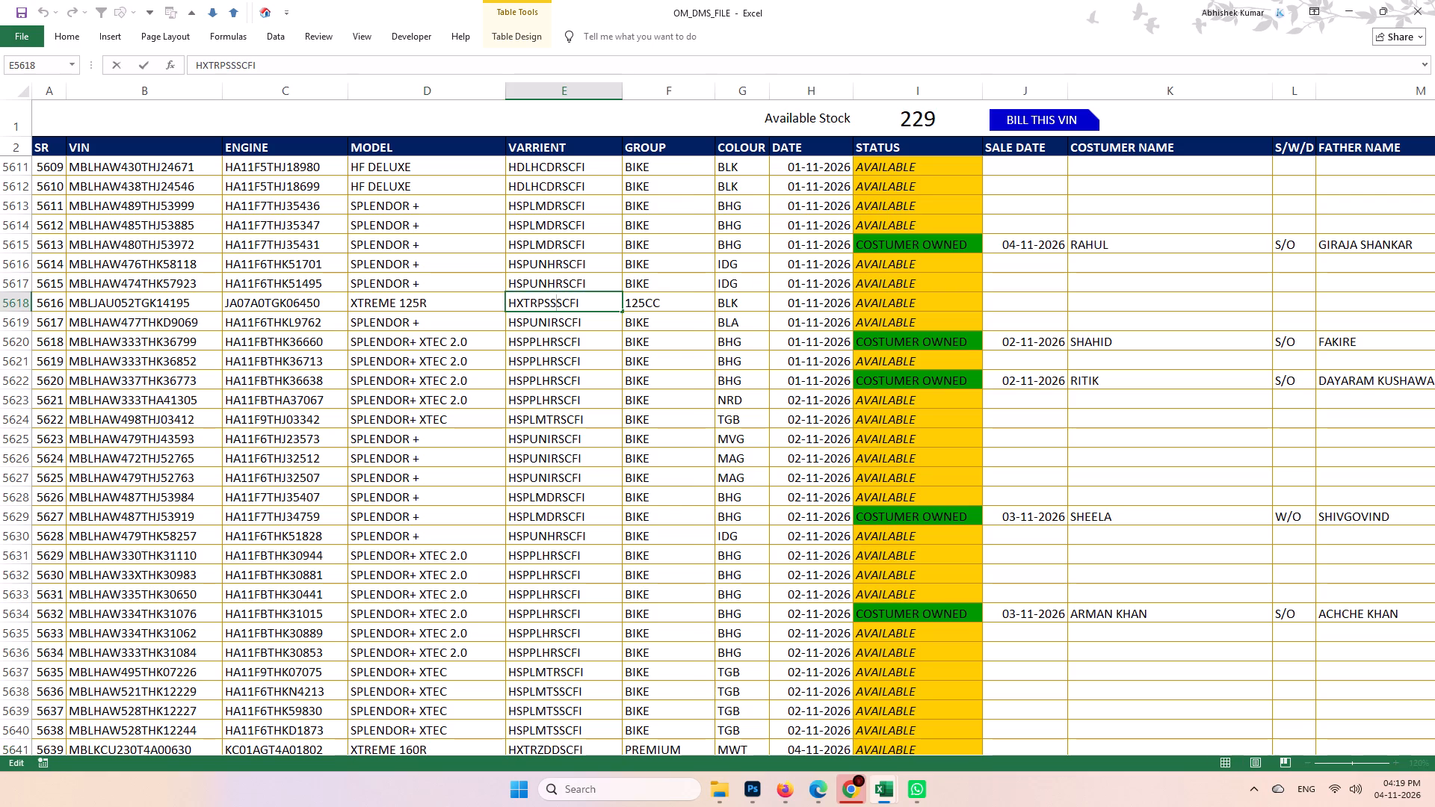
double_click(557, 300)
key(ctrl+c)
key(Return)
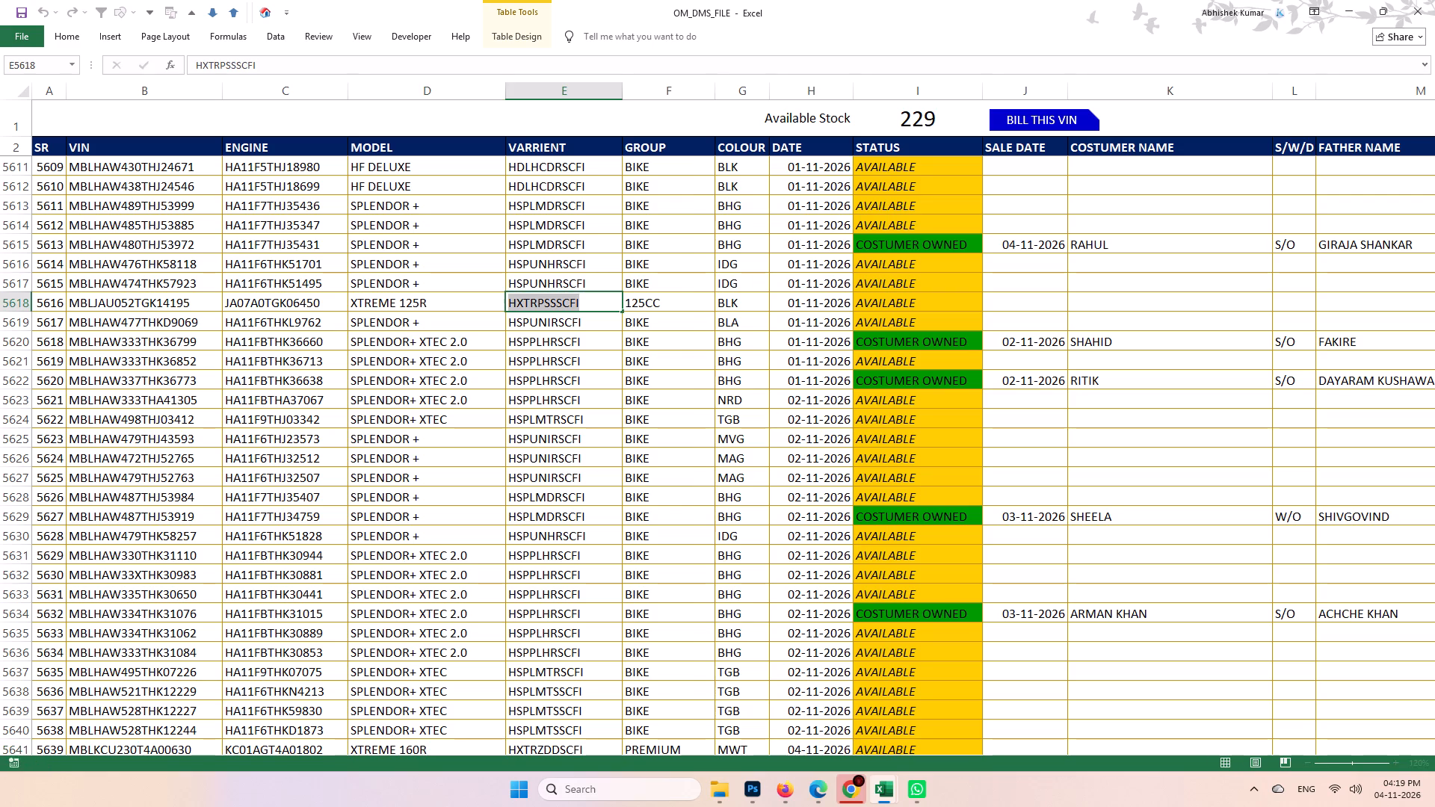
Insert a table row above XTREME 160R DISC MATT AXIS GREY BLACK on the Ex Showroom Prize sheet.
click(249, 5)
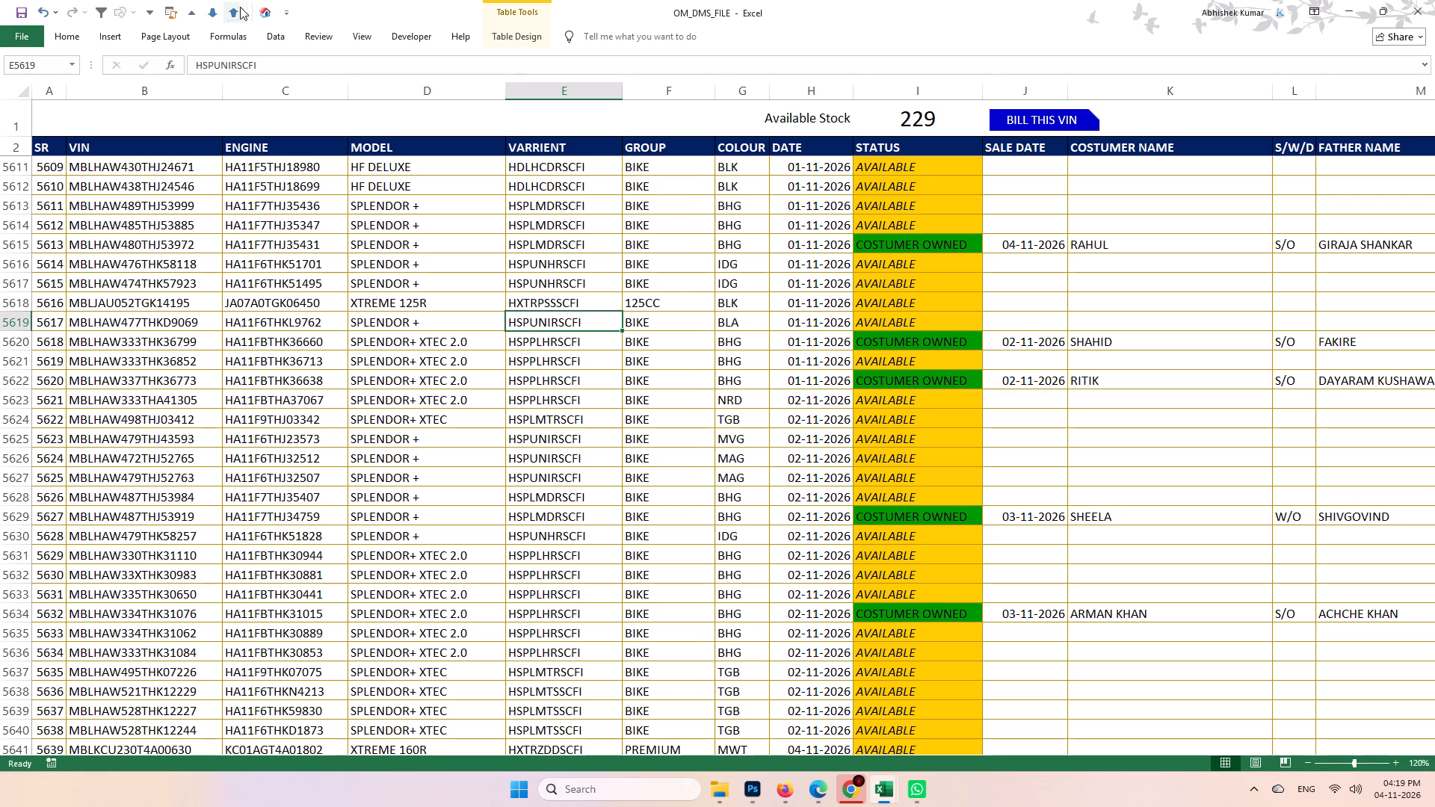
click(234, 7)
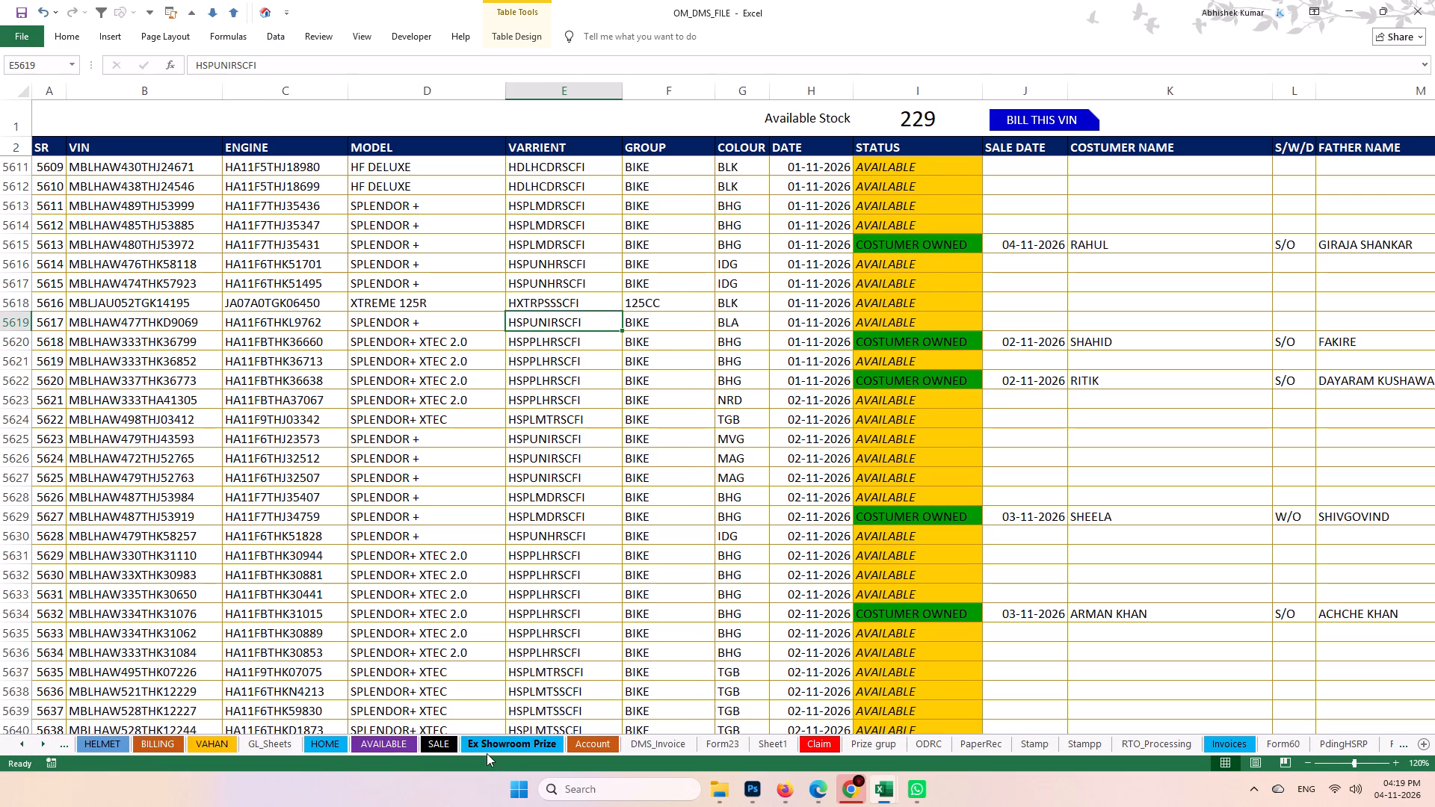
click(490, 752)
scroll(221, 497, down, 4)
scroll(103, 531, down, 2)
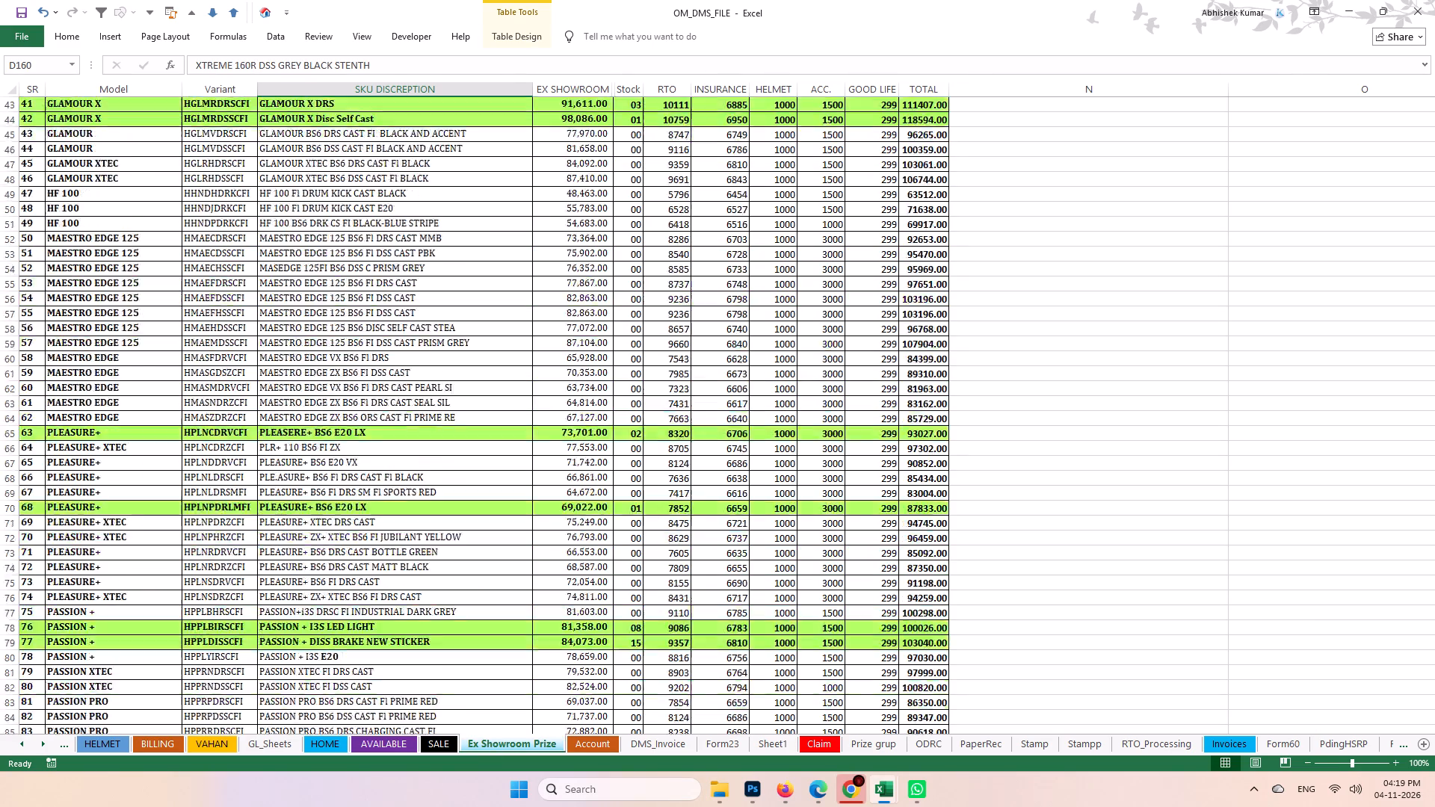
scroll(102, 540, down, 11)
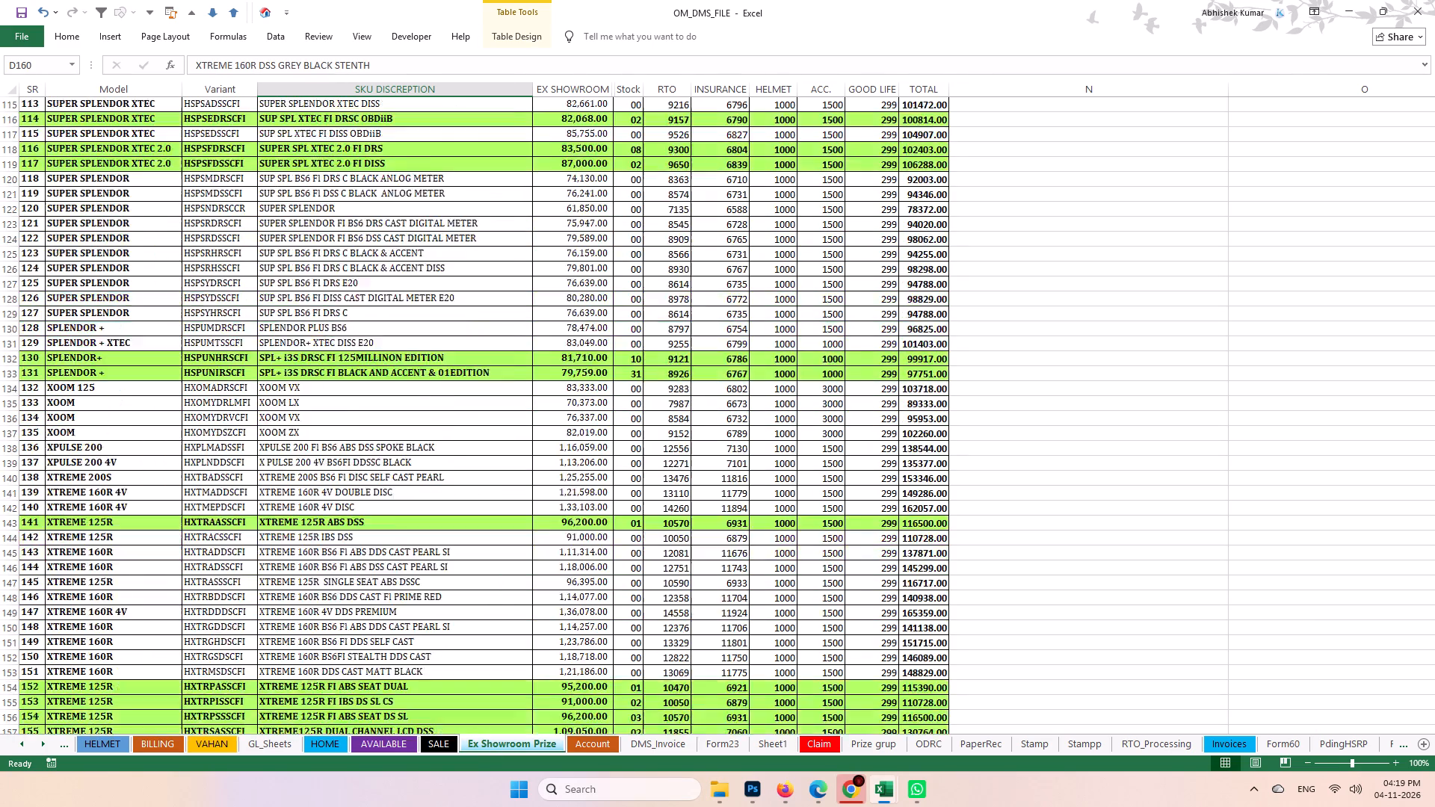
scroll(114, 590, down, 3)
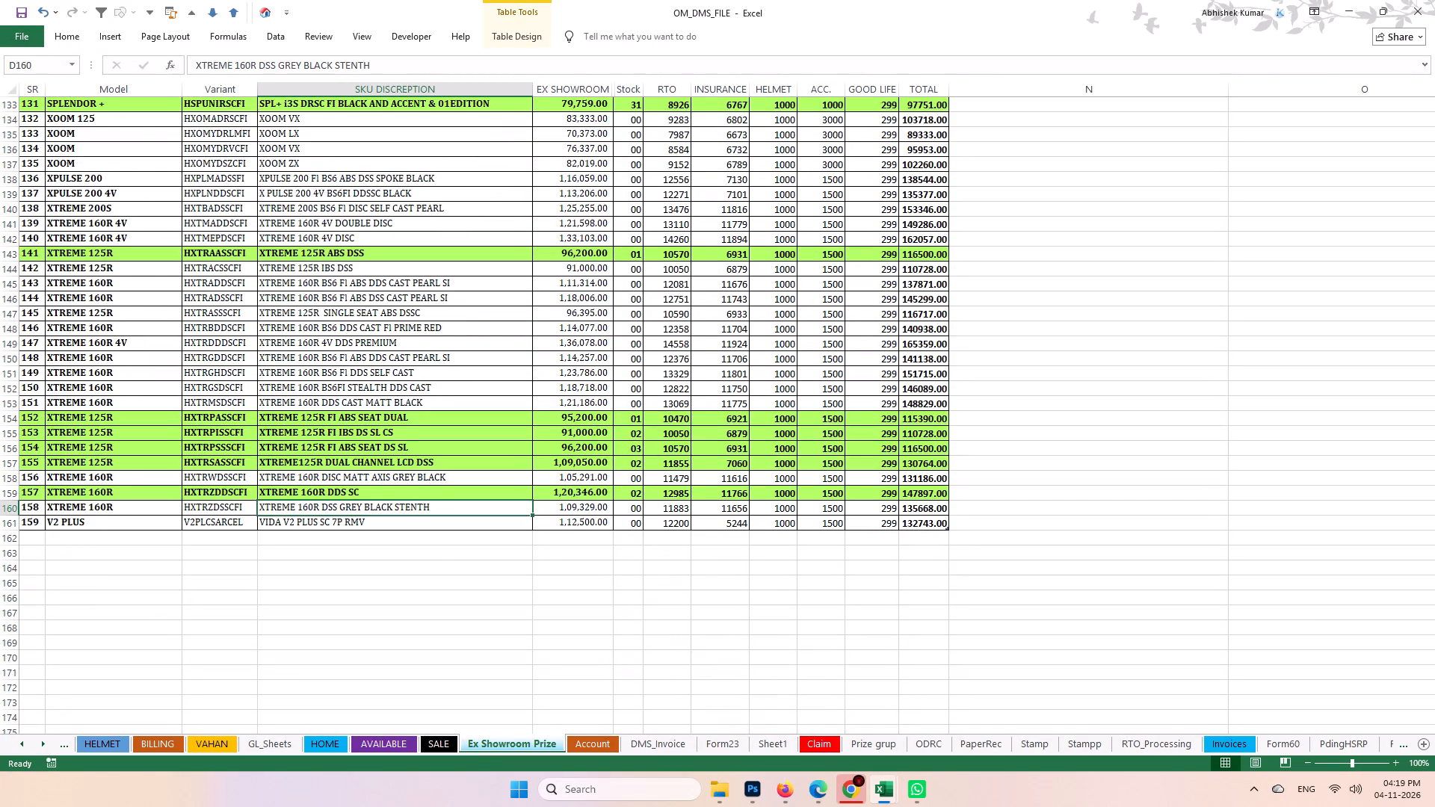
click(23, 477)
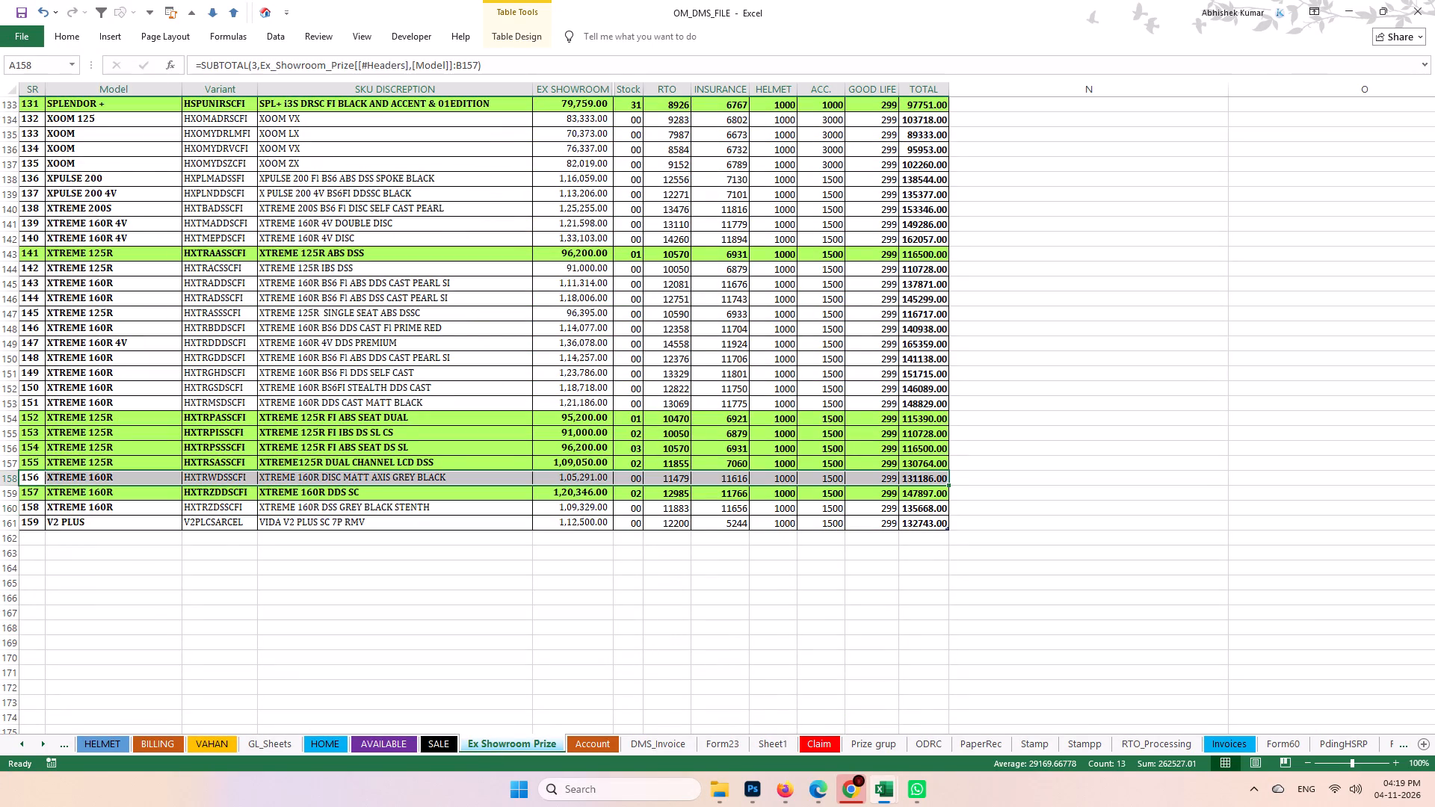
right_click(23, 477)
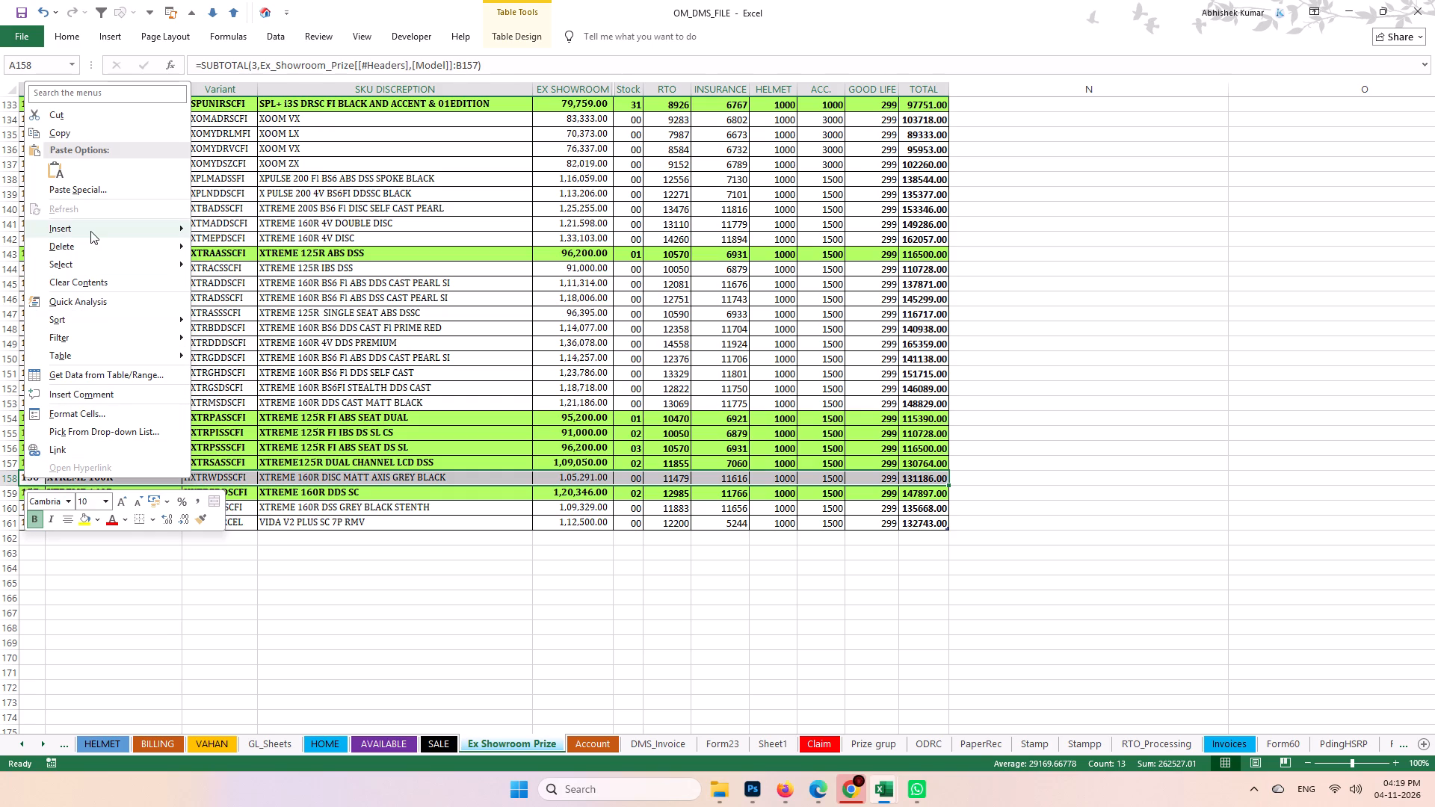
click(238, 250)
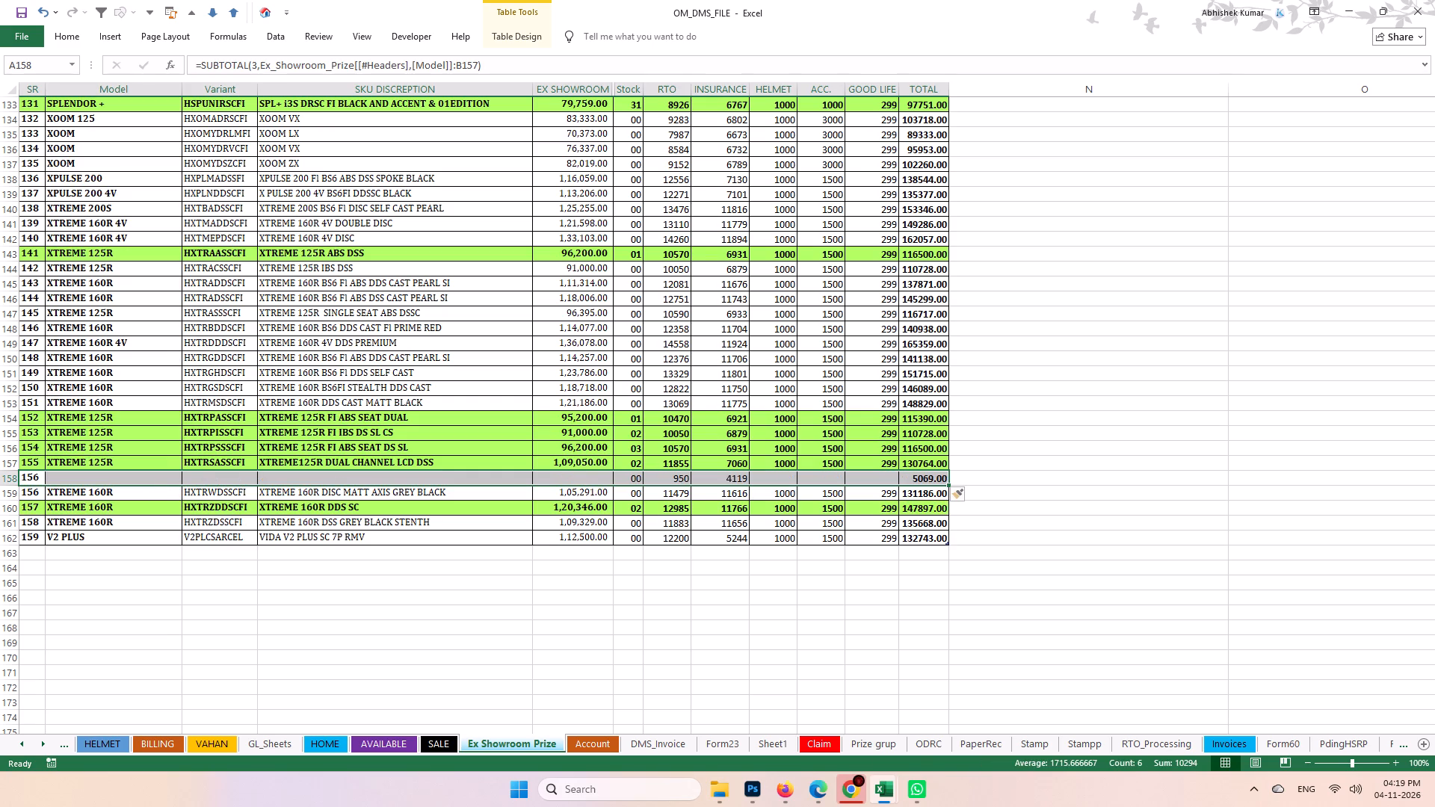
Paste HXTRPSSSCFI into the new row's Variant cell.
double_click(221, 475)
key(ctrl+v)
key(Tab)
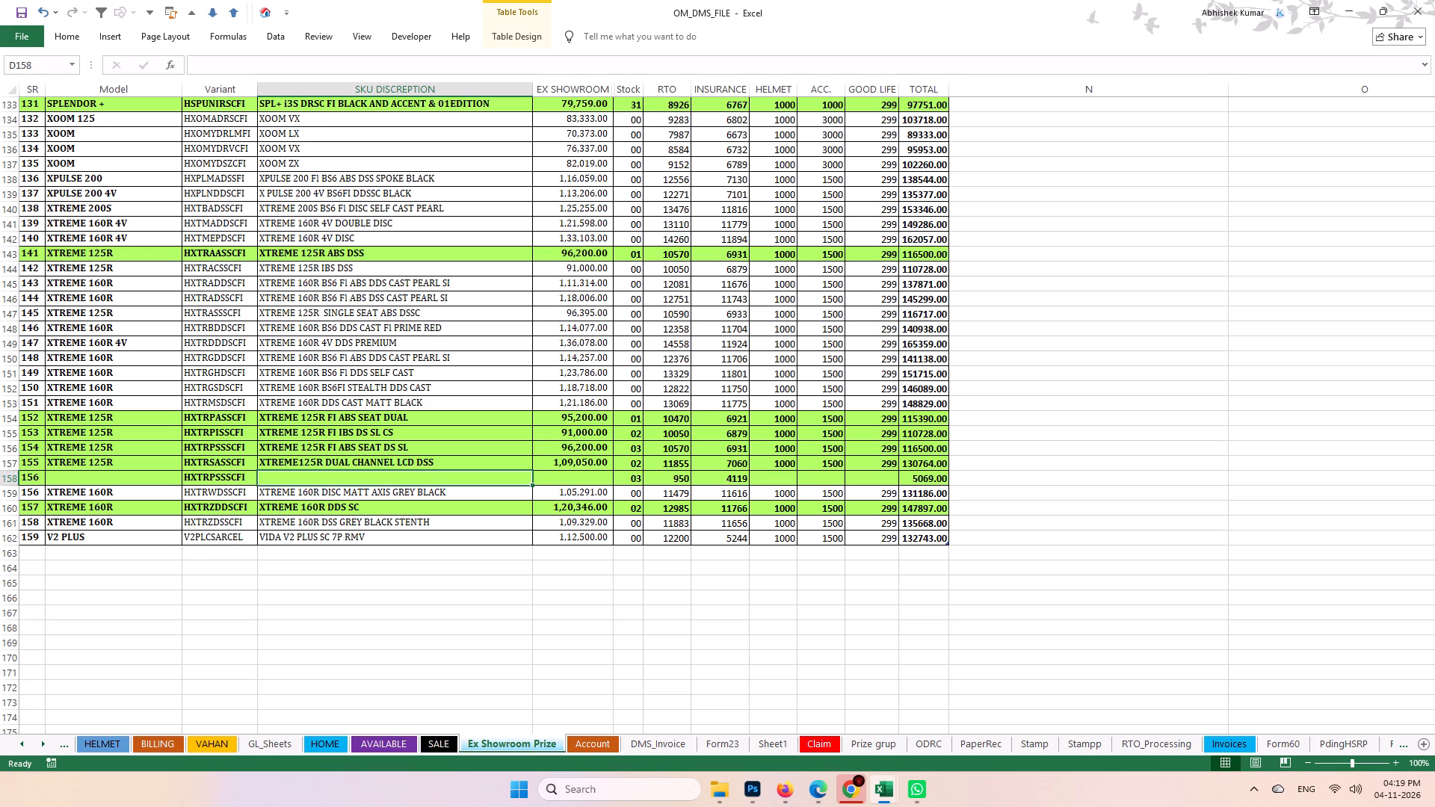
Delete the newly inserted HXTRPSSSCFI table row above XTREME 160R DISC MATT AXIS GREY BLACK.
click(24, 480)
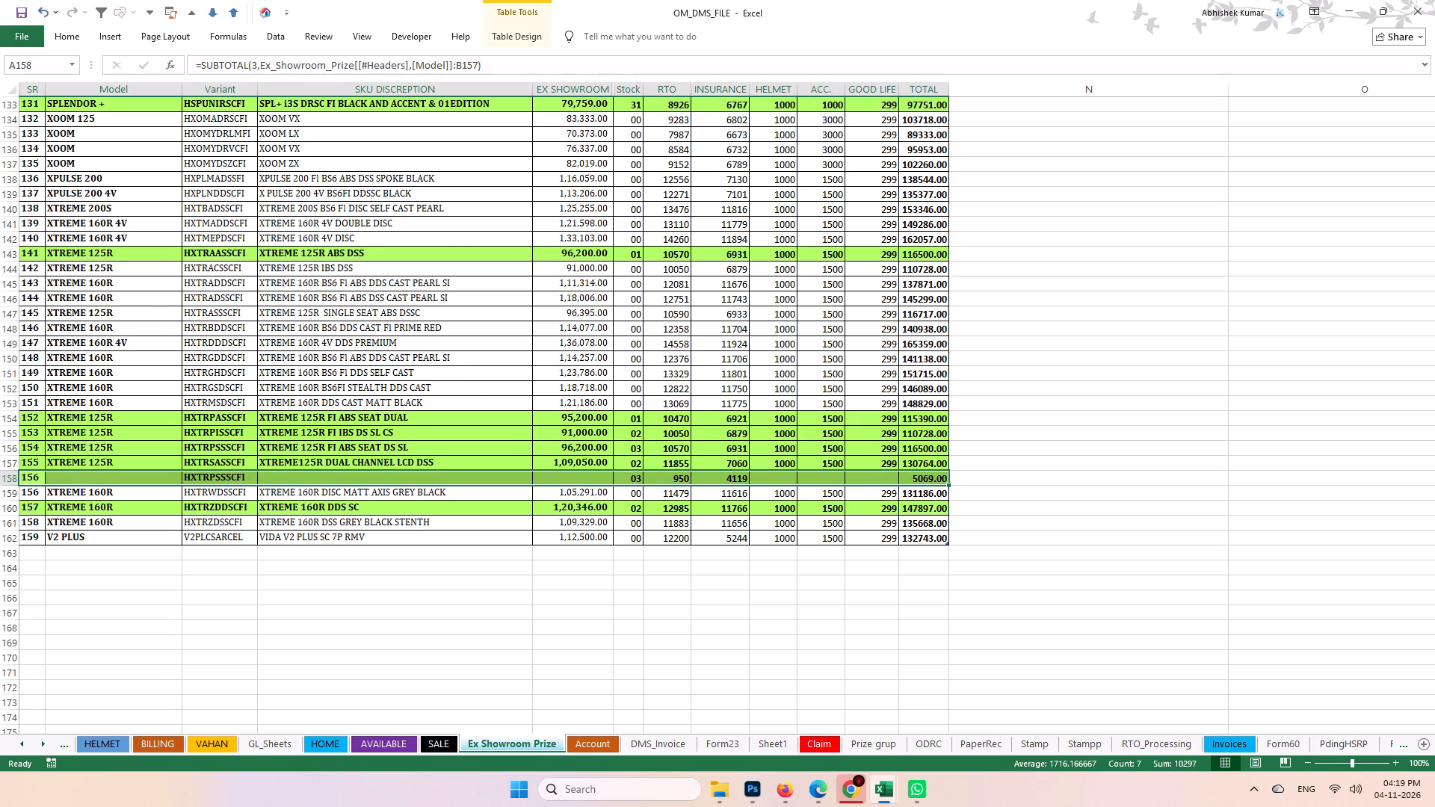
scroll(788, 442, up, 20)
scroll(788, 442, up, 14)
scroll(751, 442, down, 8)
scroll(574, 521, down, 7)
scroll(493, 517, down, 5)
scroll(386, 513, down, 2)
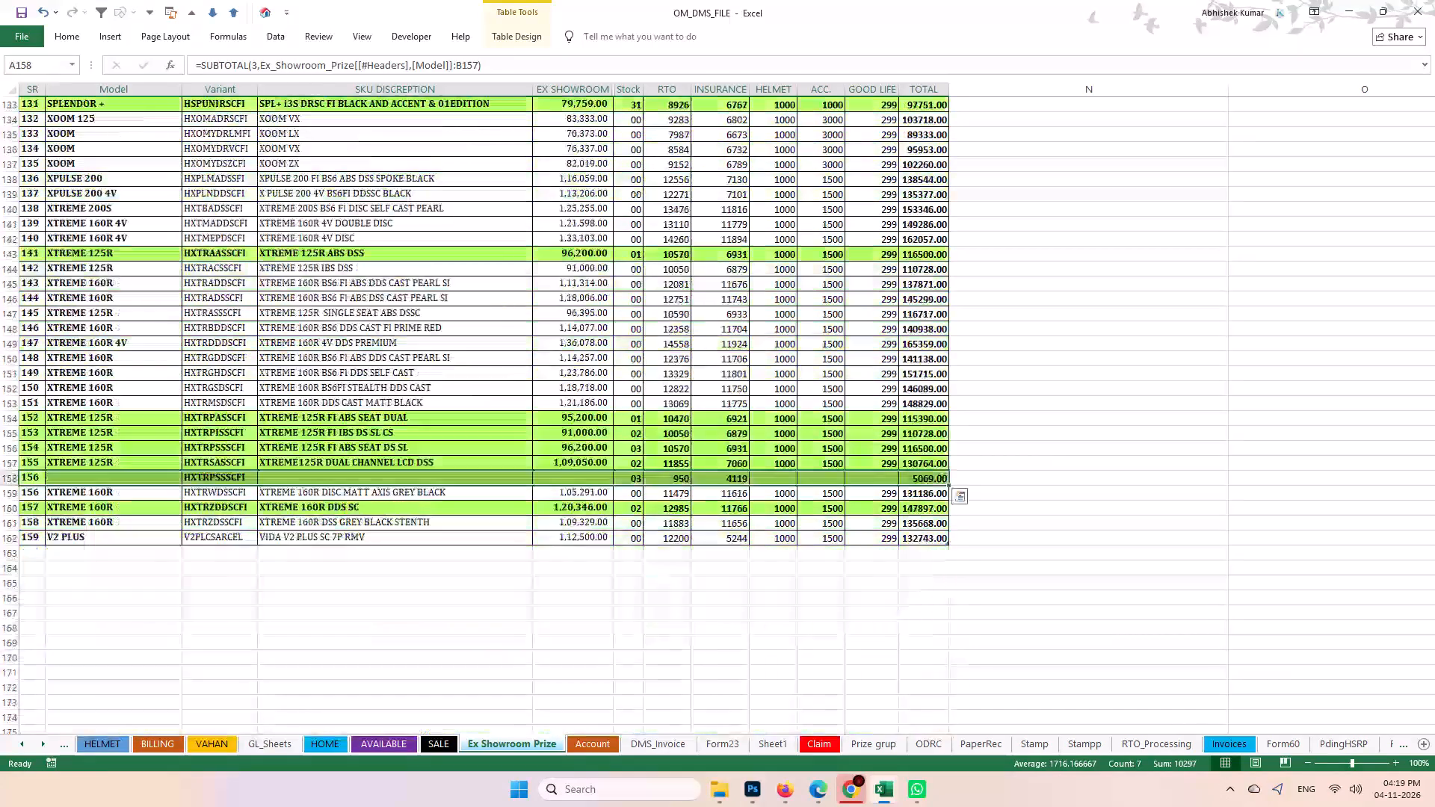
click(22, 477)
right_click(23, 477)
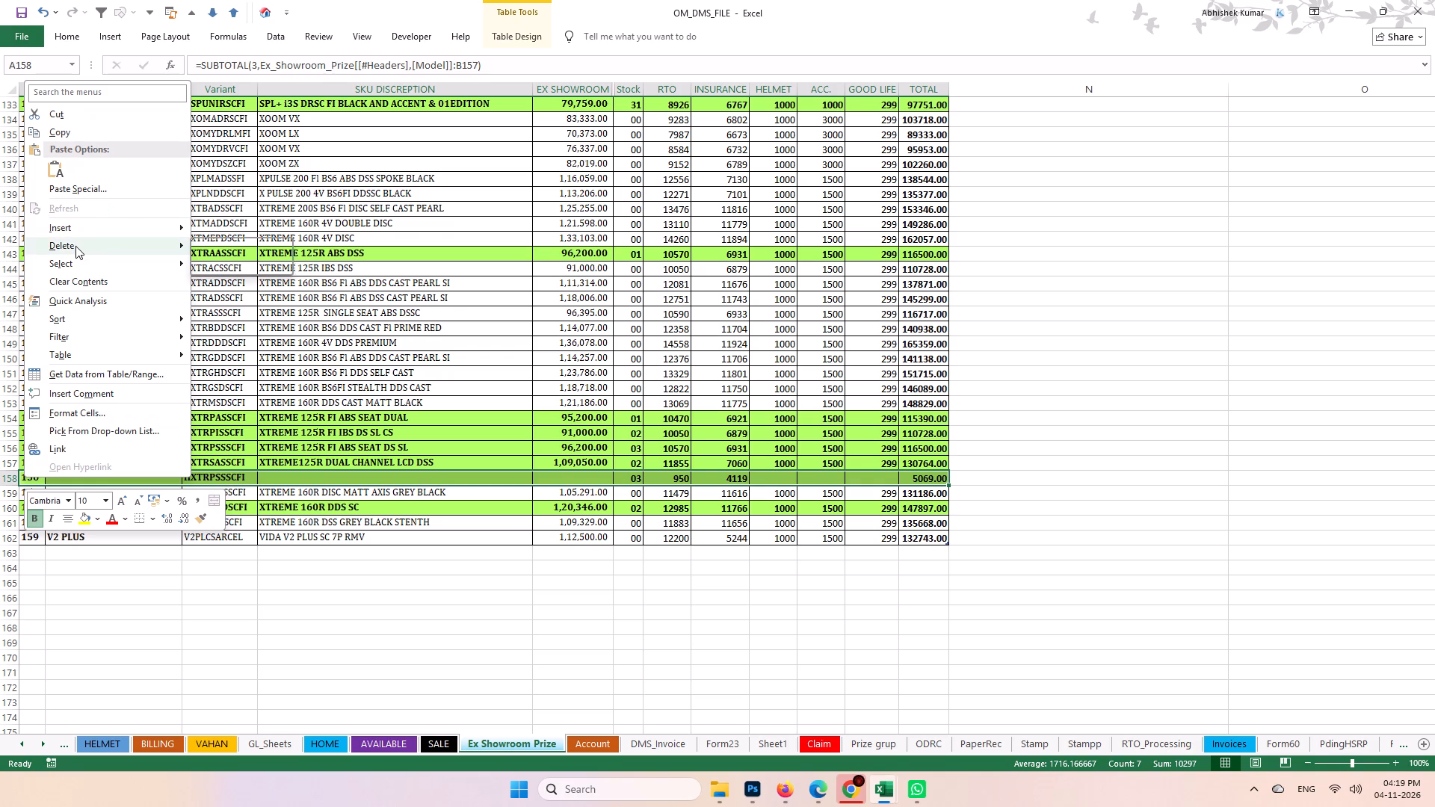
click(75, 246)
click(234, 258)
click(332, 311)
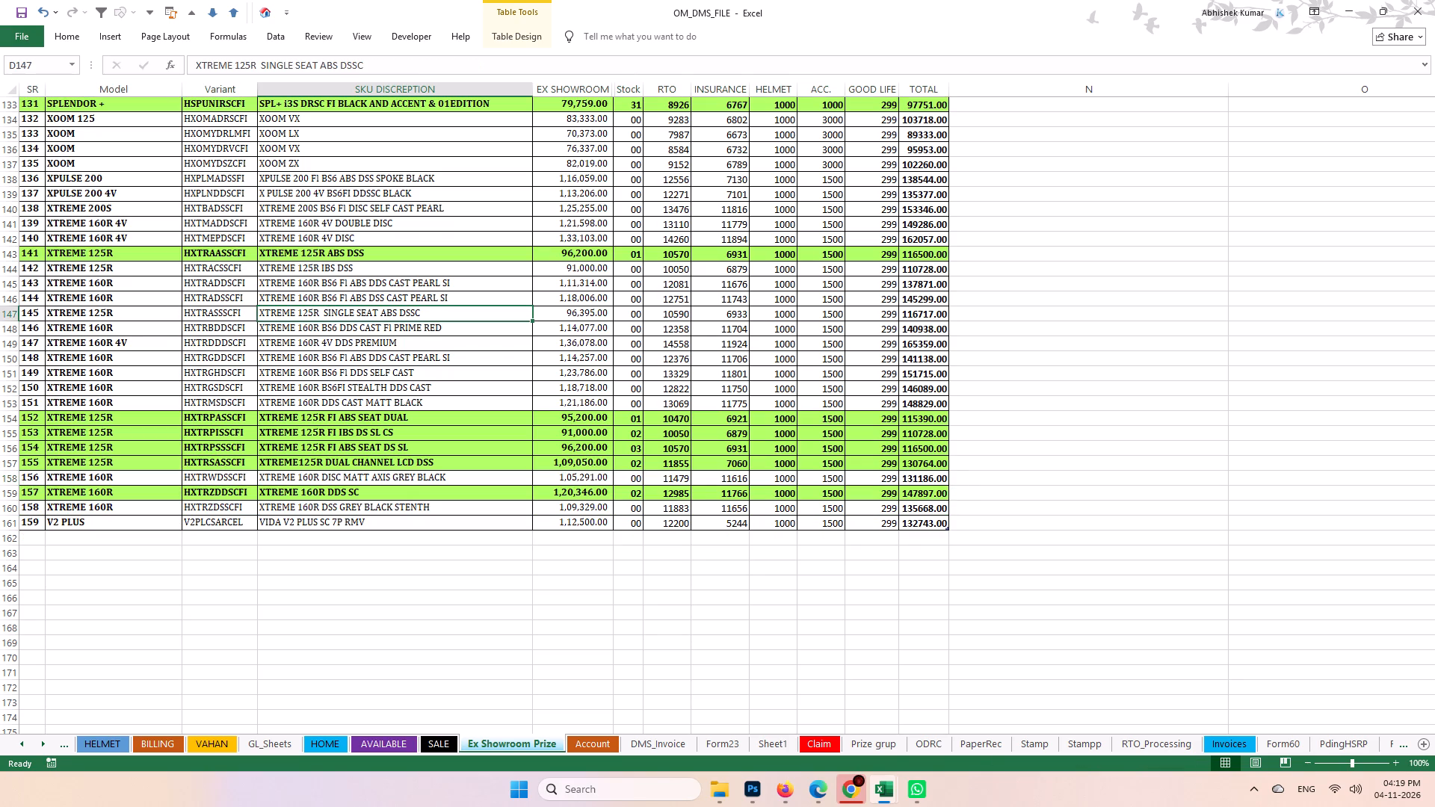
Look through the Ex Showroom Prize table from the XTREME rows back up to the first entries.
scroll(414, 474, up, 2)
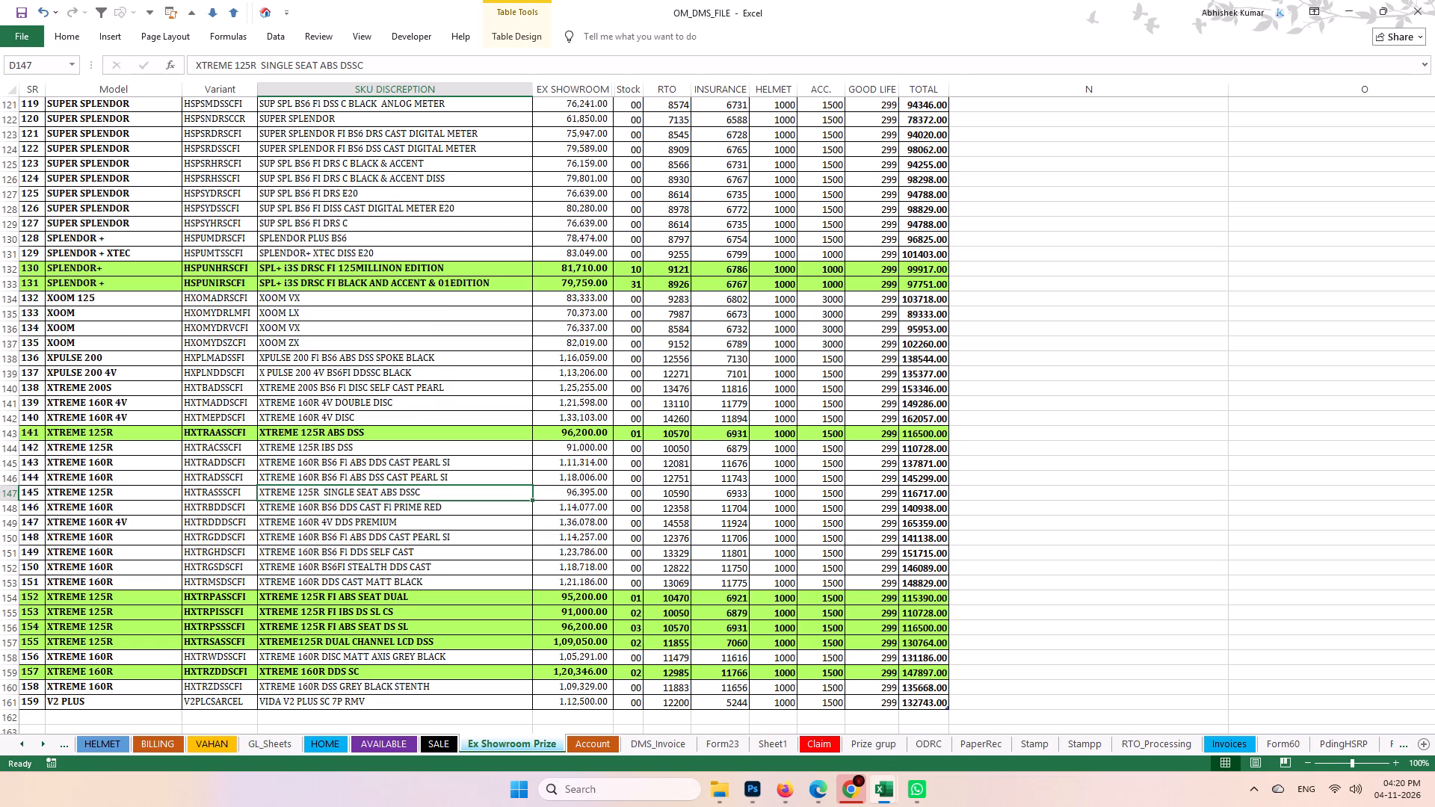
scroll(403, 470, up, 3)
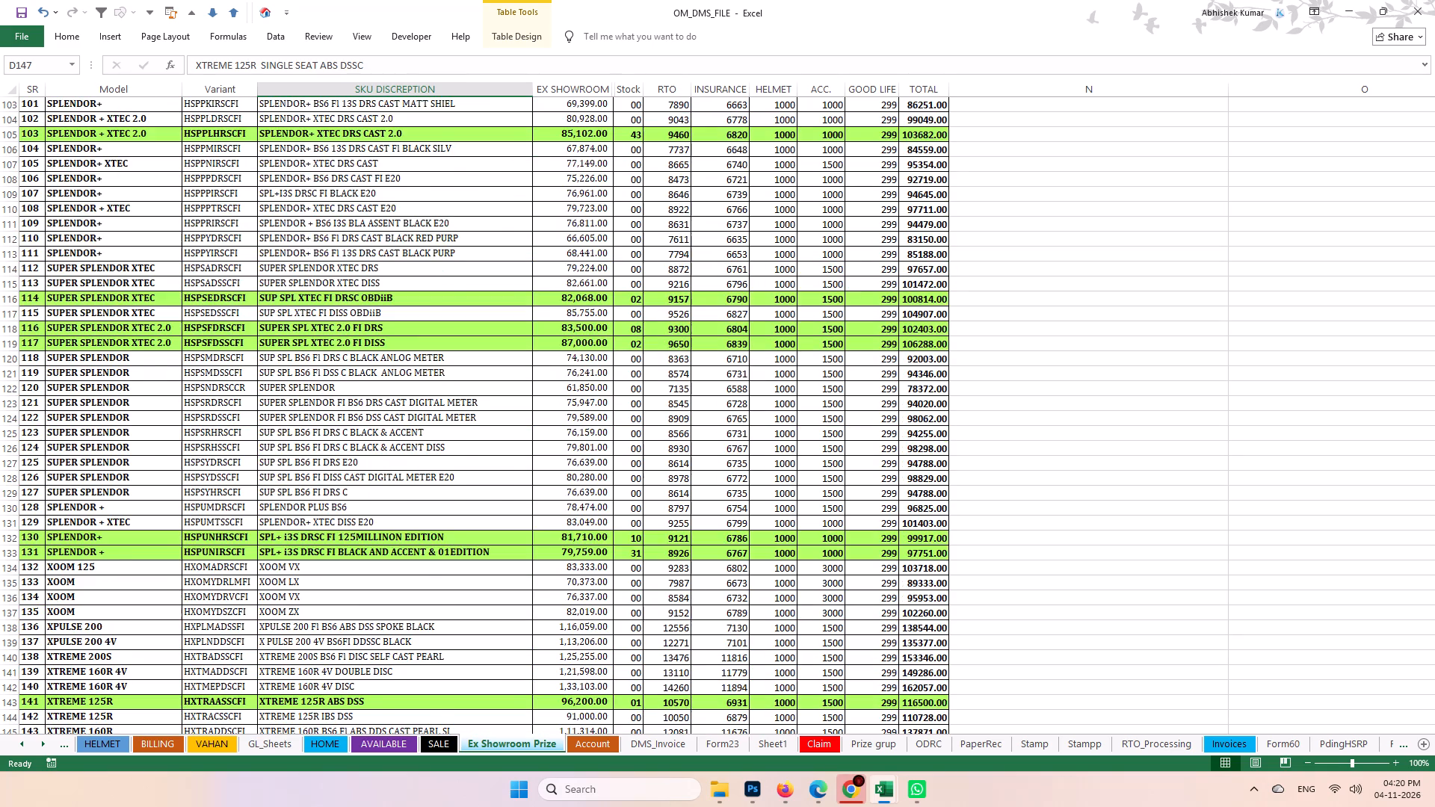
scroll(345, 441, up, 3)
scroll(262, 455, up, 2)
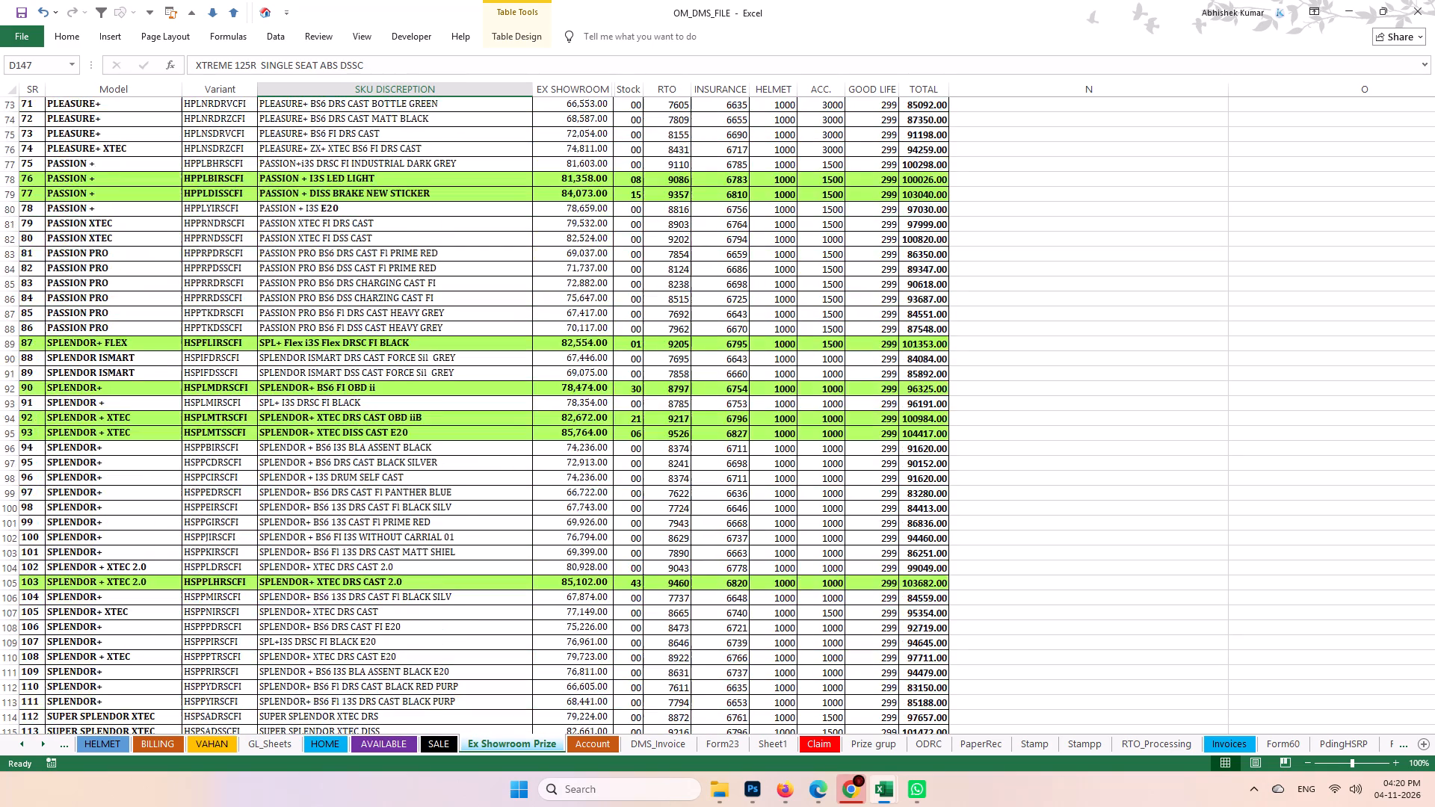
scroll(262, 455, up, 3)
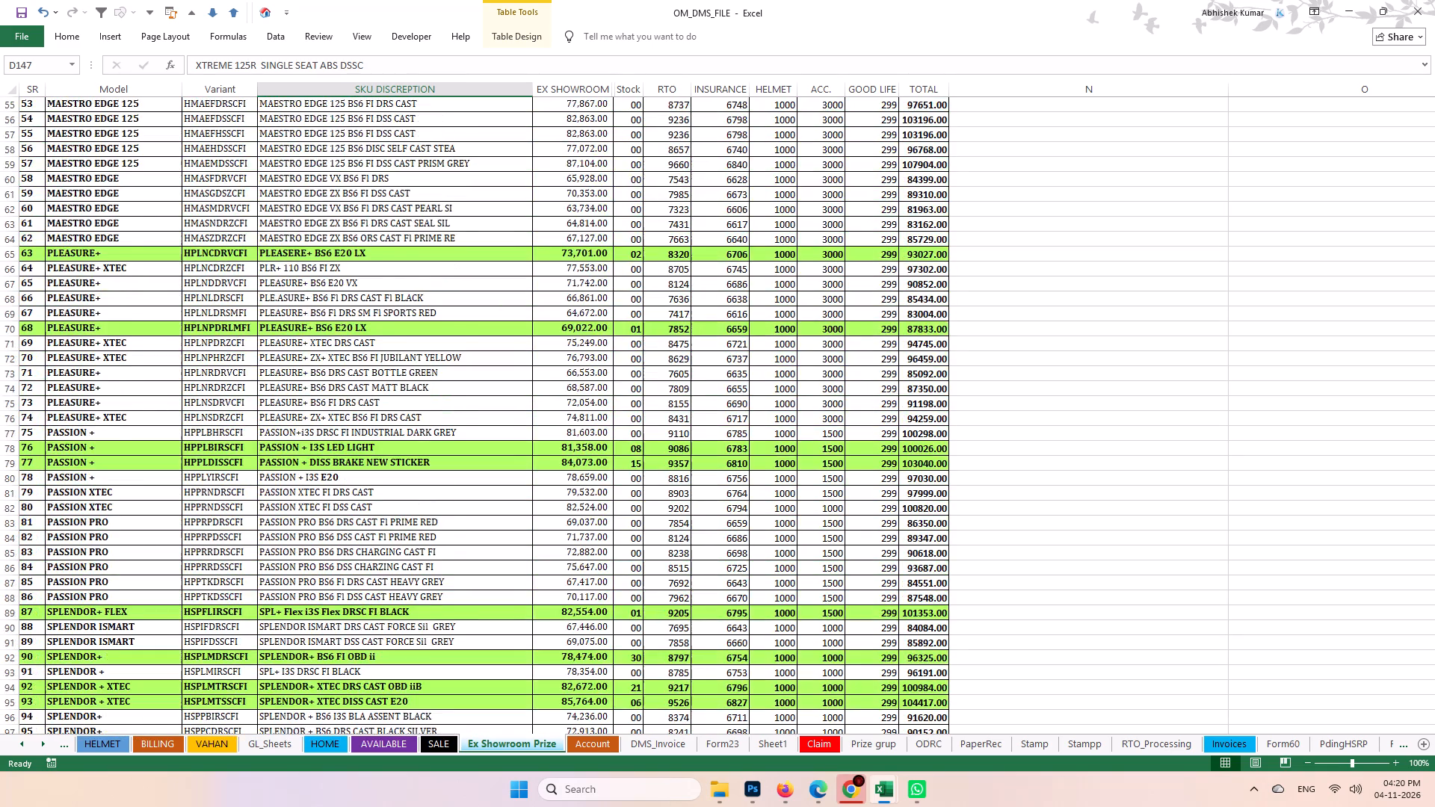
scroll(262, 455, up, 5)
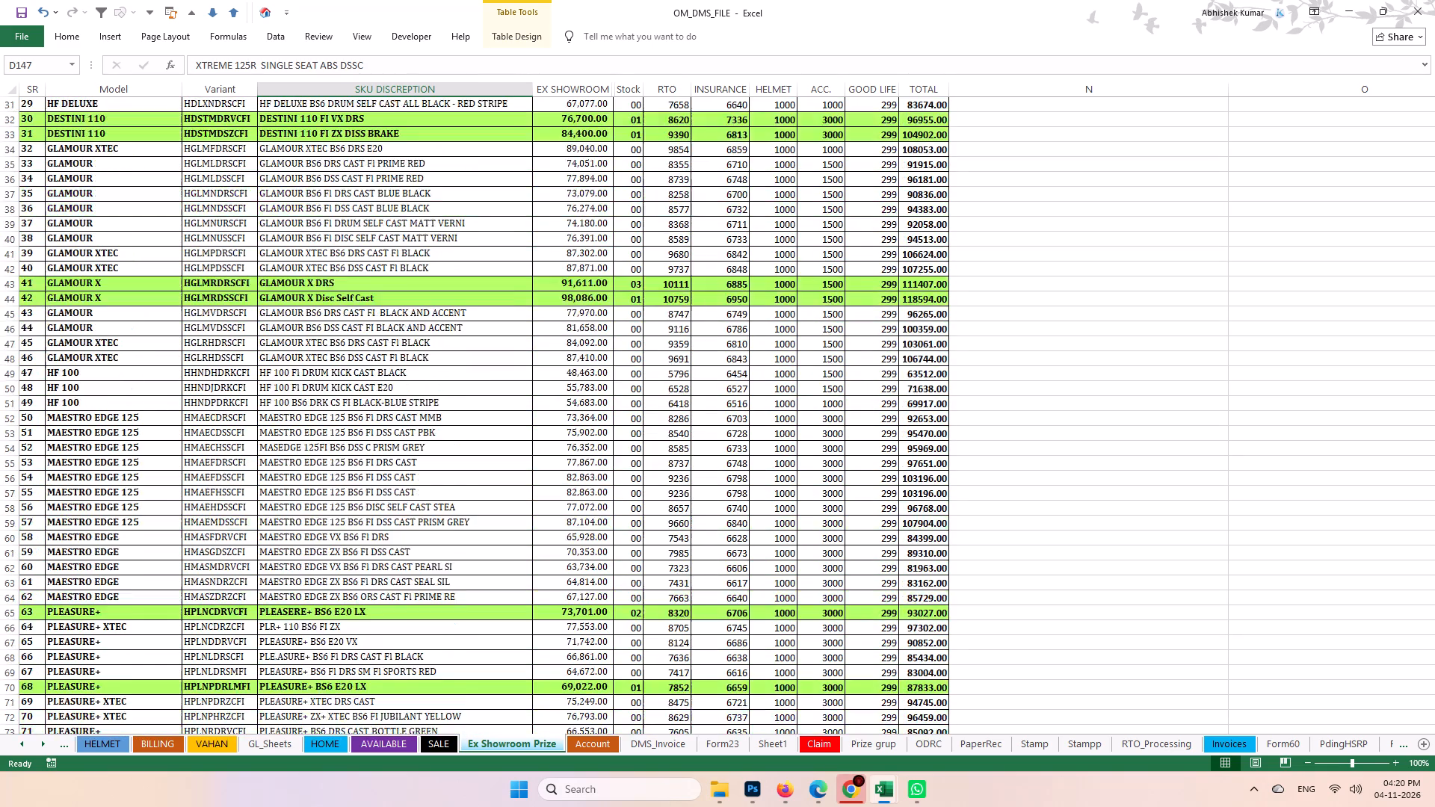
scroll(262, 455, up, 4)
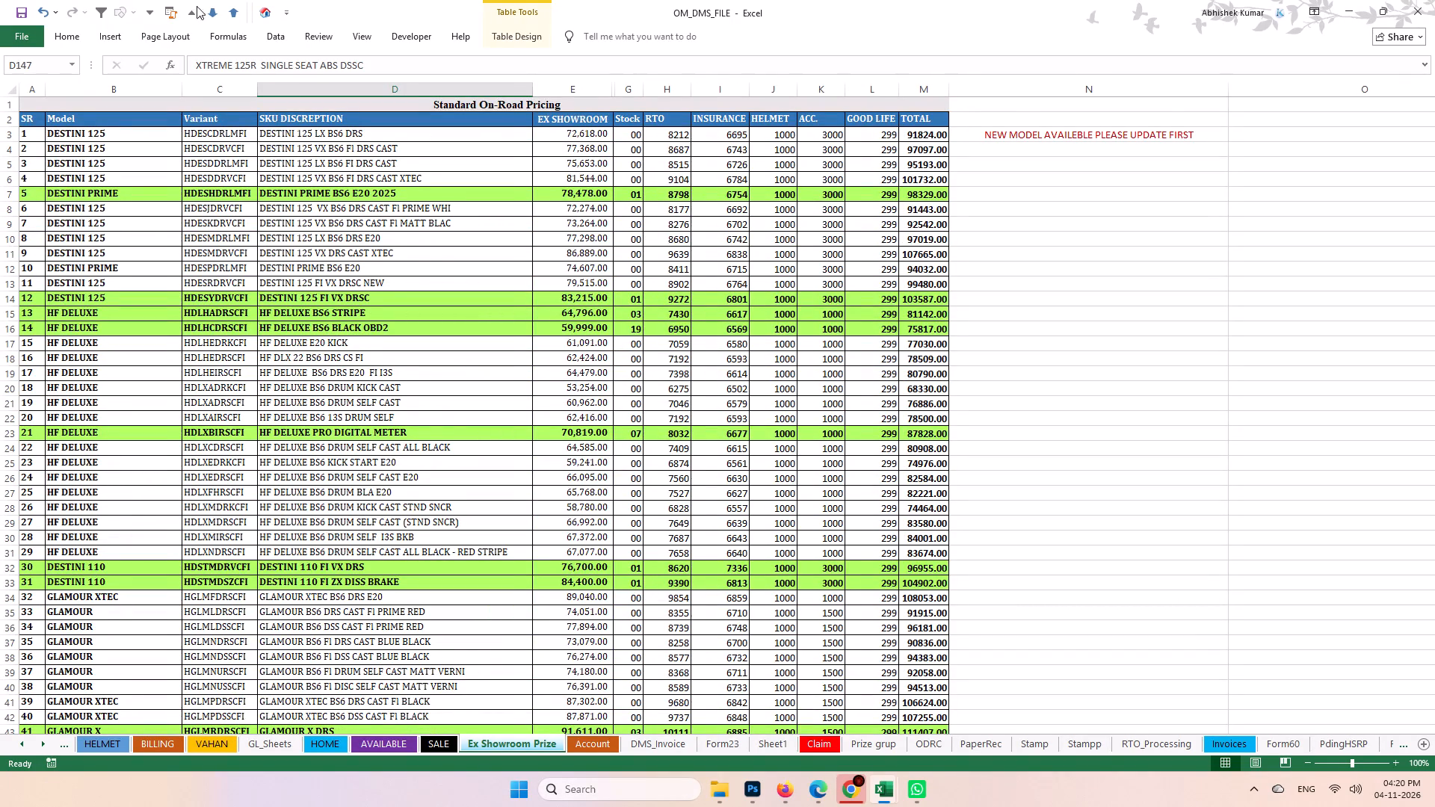
Copy the variant code HXTRPASSCFI from the XTREME 125R vehicle dated 01-11-2026 in the DMS vehicle stock list.
click(269, 13)
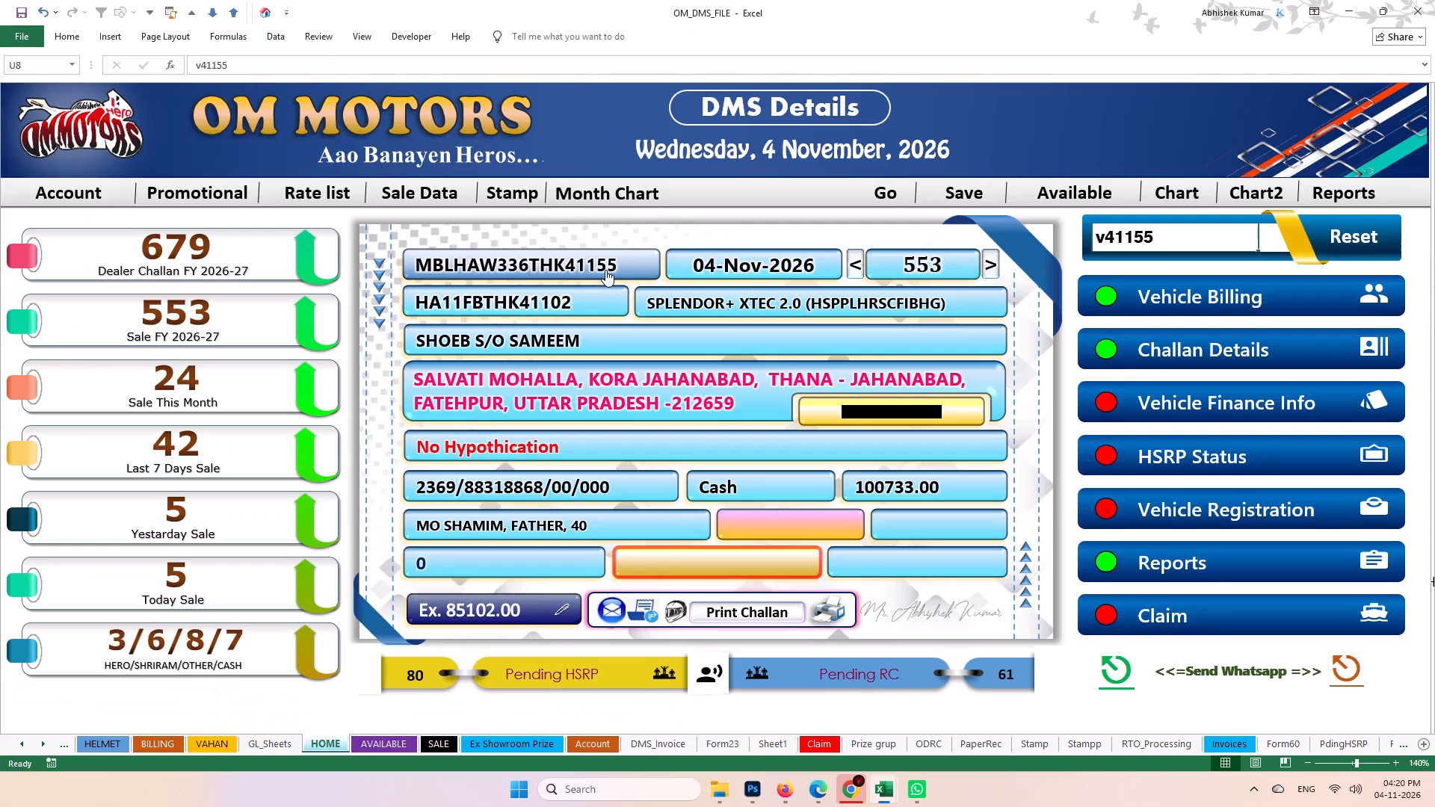
click(1188, 300)
scroll(593, 549, up, 2)
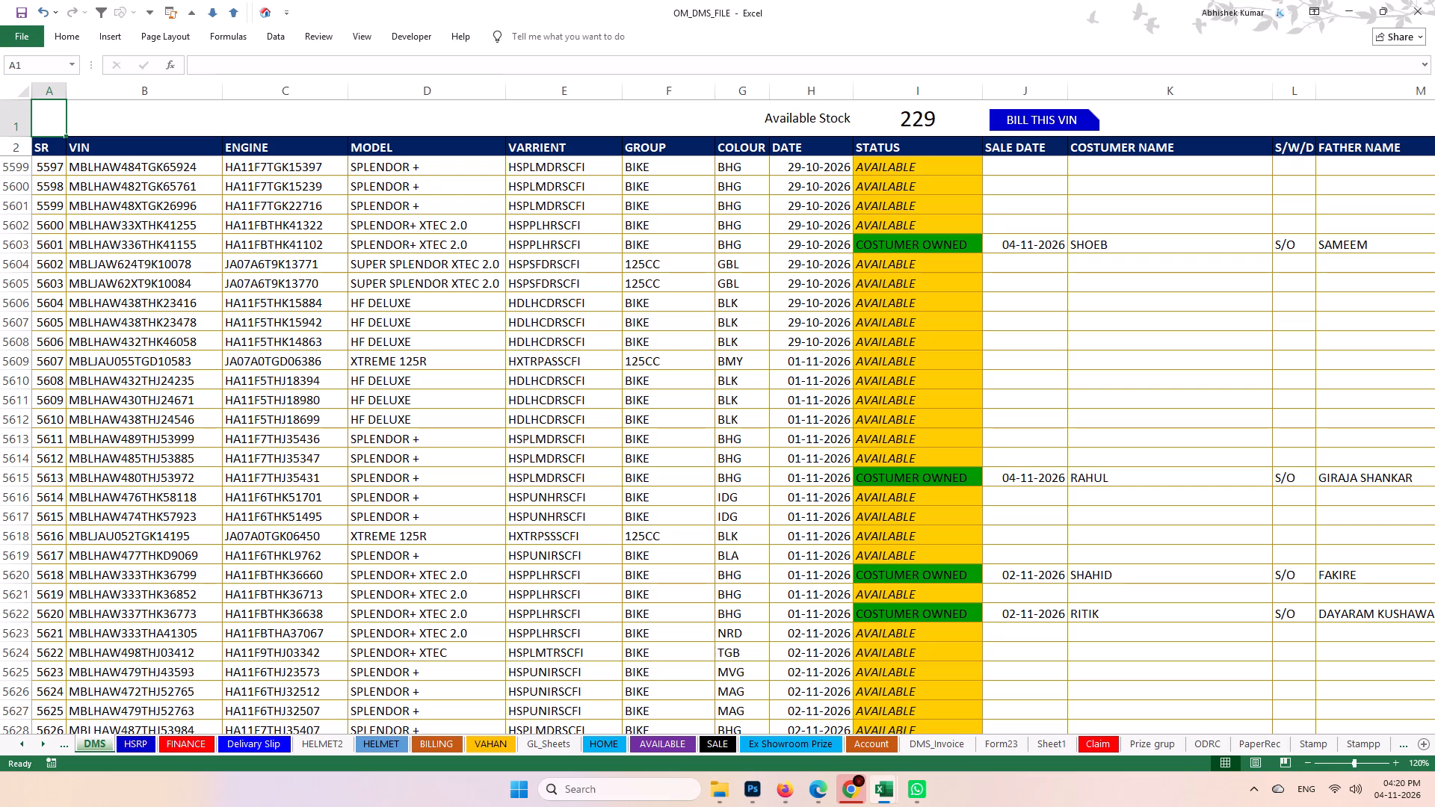
click(574, 358)
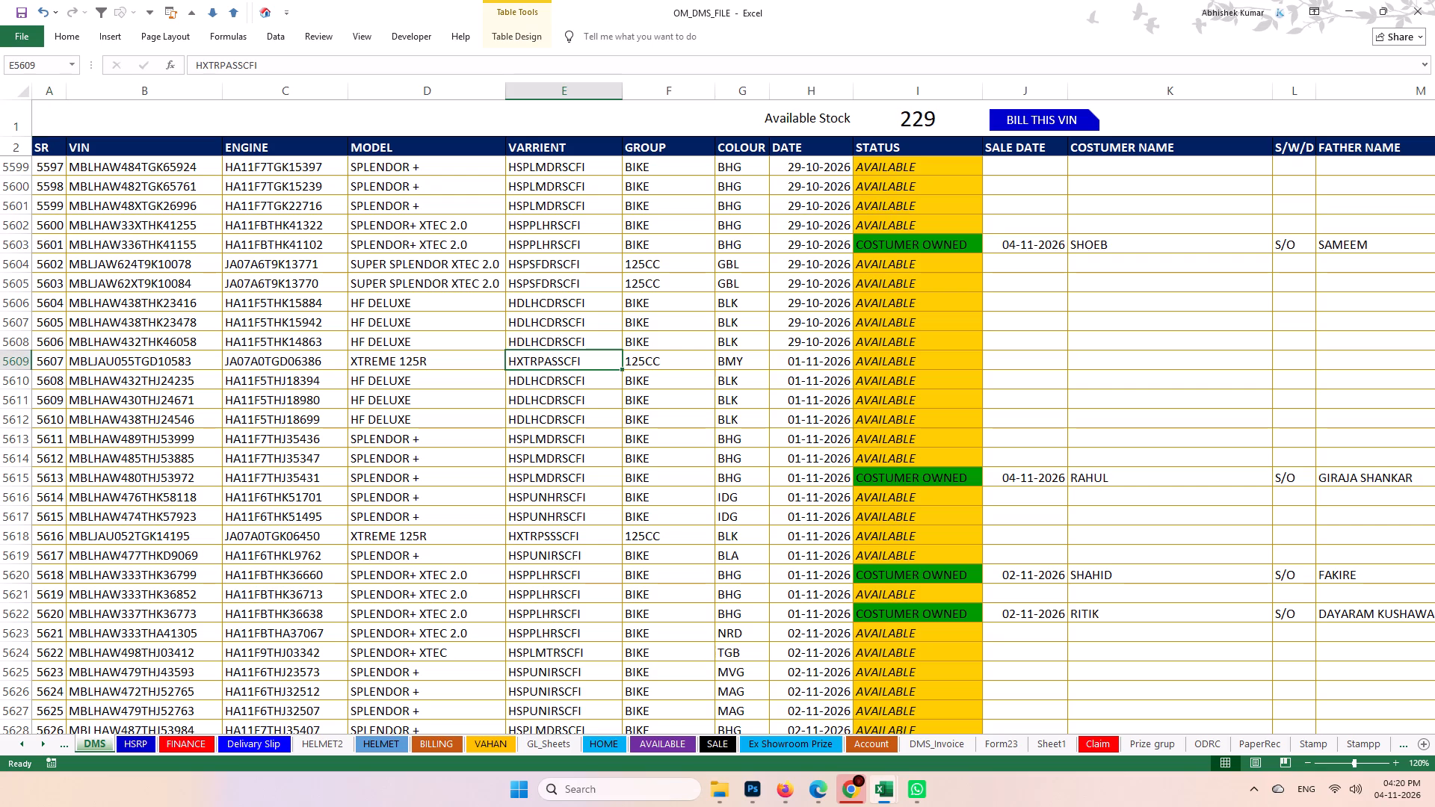
triple_click(551, 358)
click(551, 358)
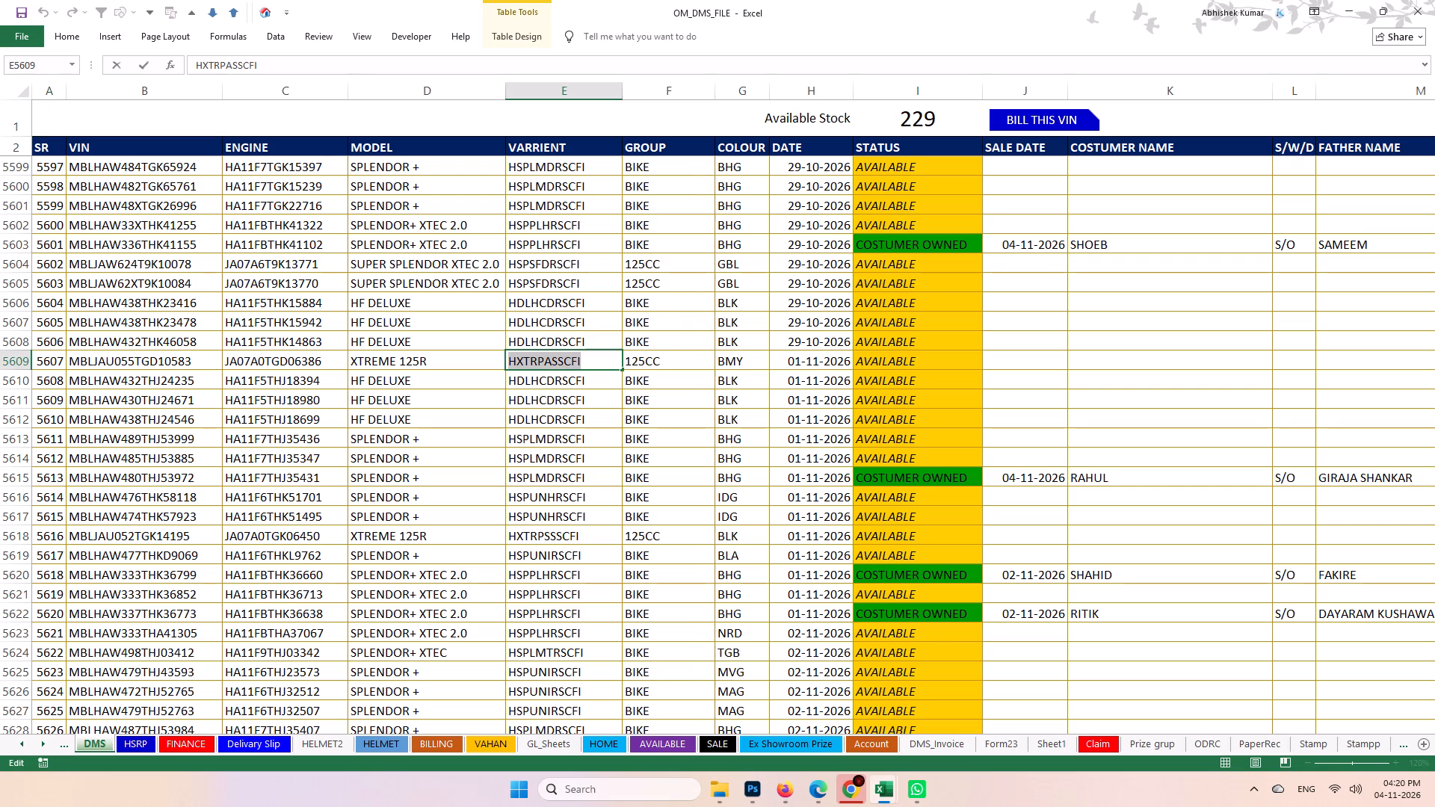
key(ctrl+c)
key(Return)
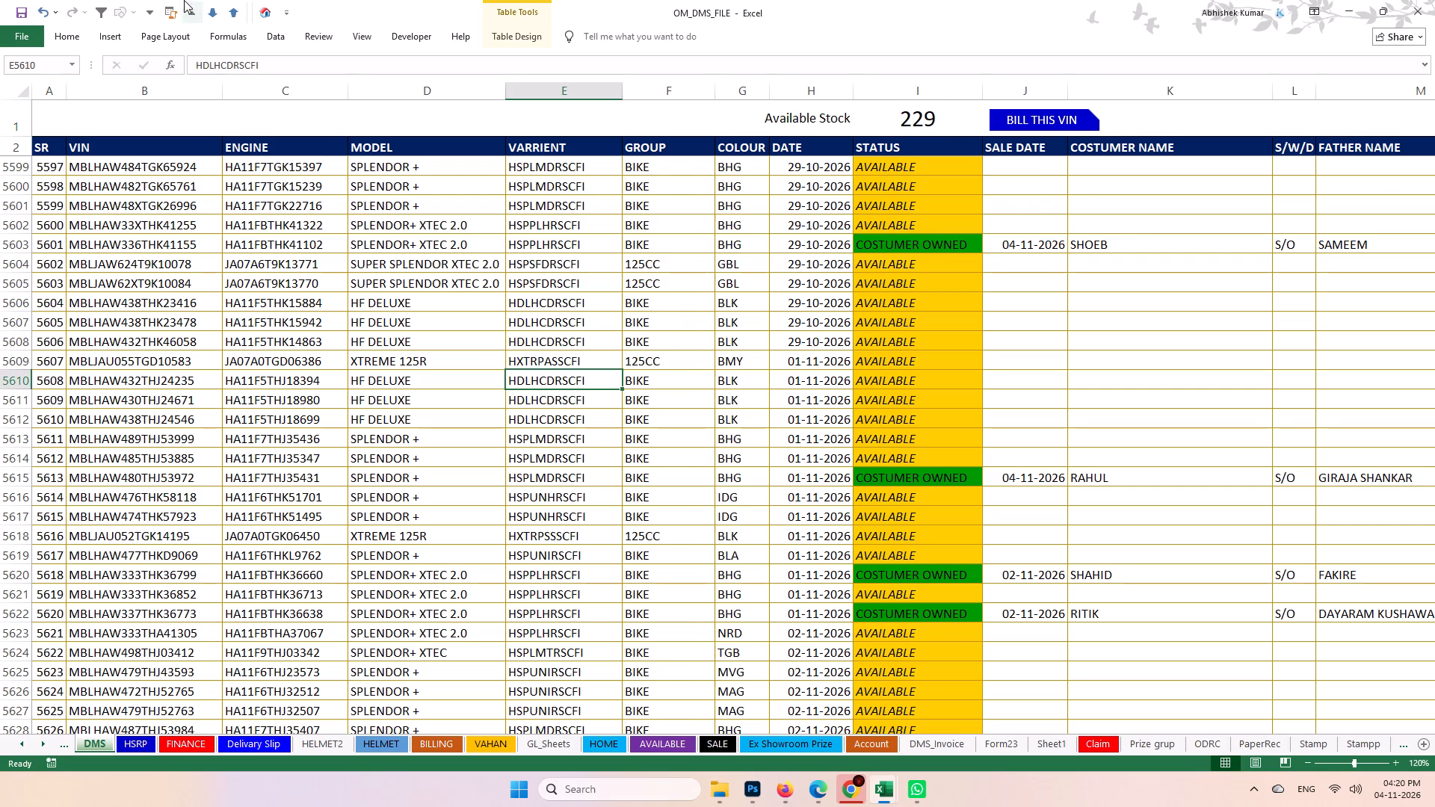
Insert a table row above XTREME 125R IBS DSS on the Ex Showroom Prize sheet.
click(256, 7)
click(315, 188)
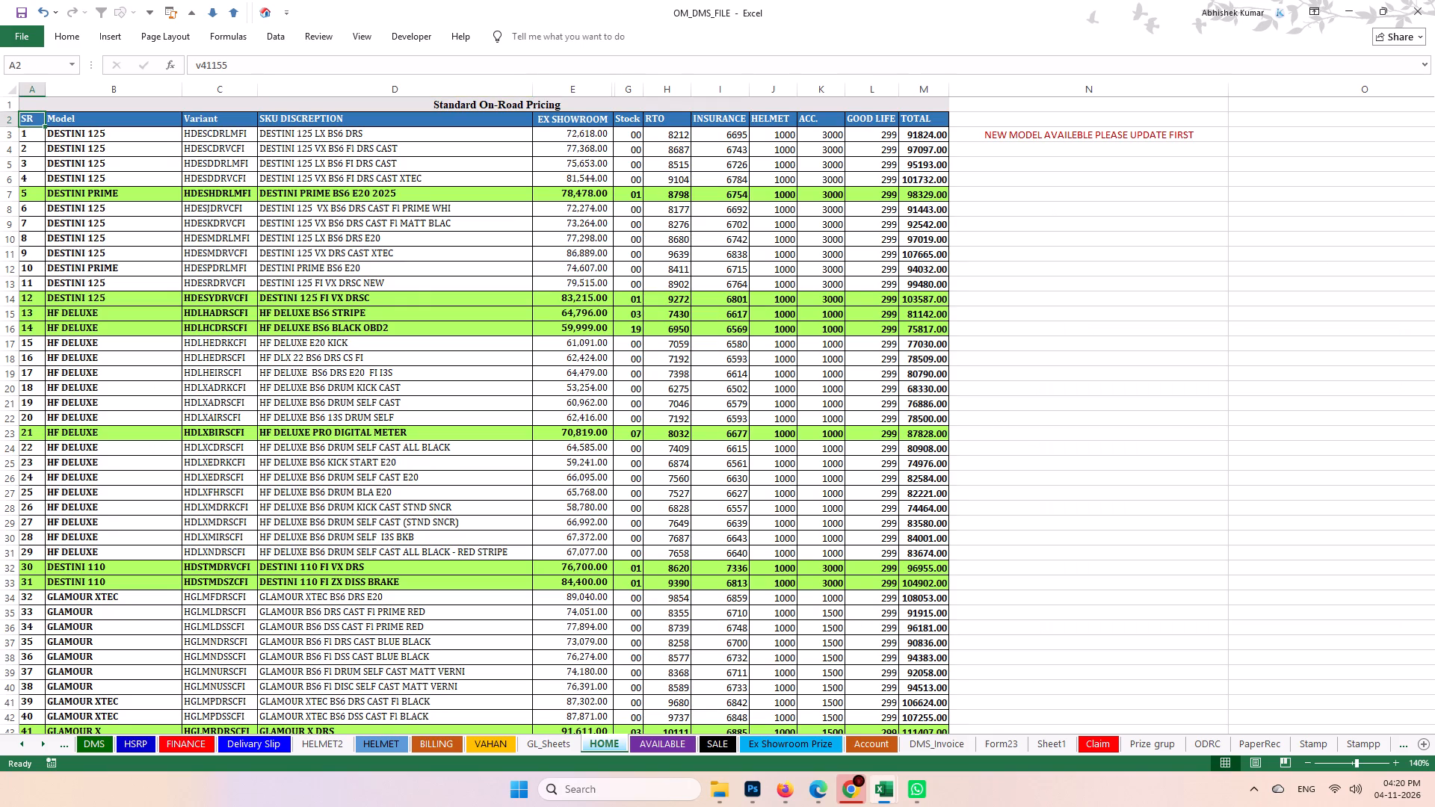
scroll(244, 474, down, 14)
scroll(234, 468, down, 8)
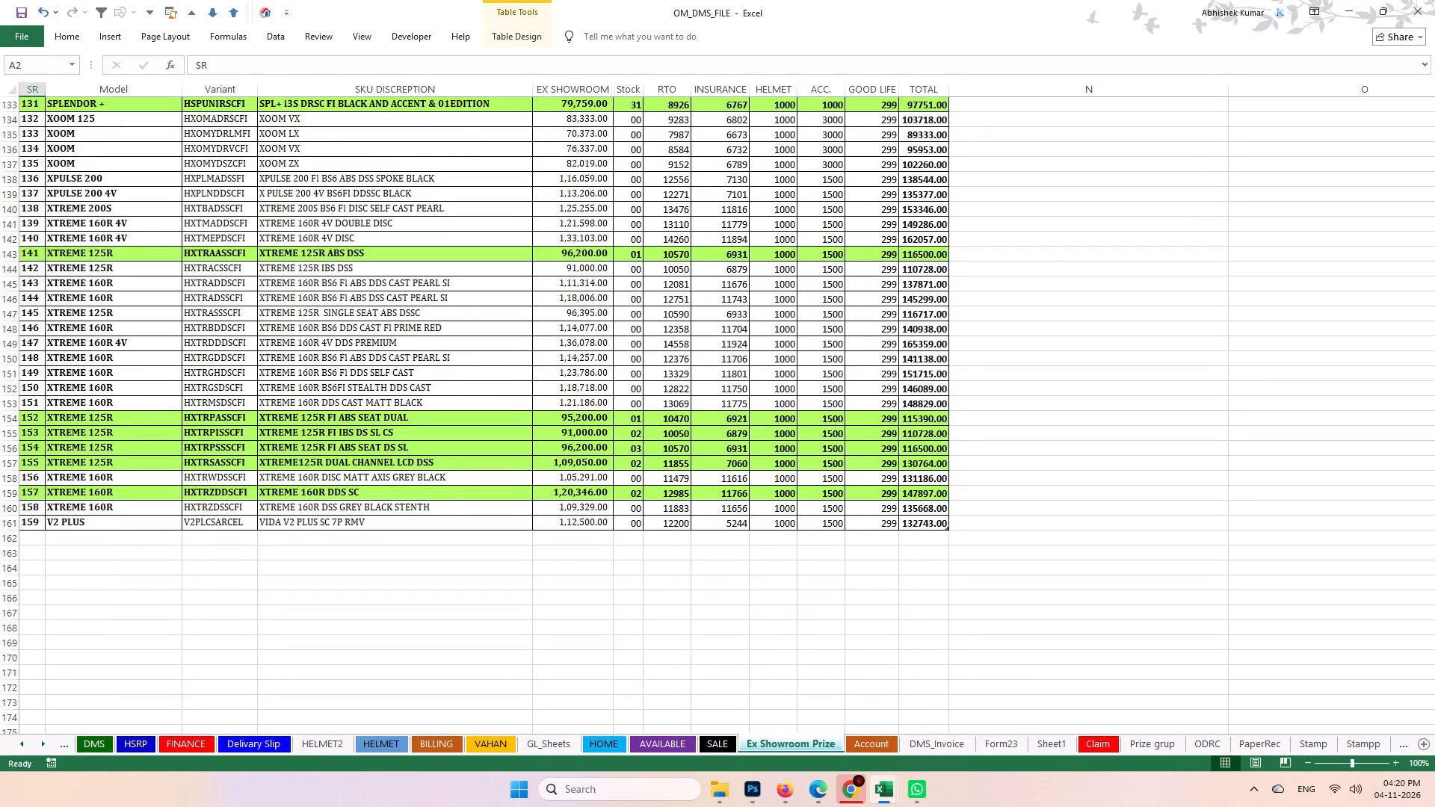
scroll(223, 271, up, 1)
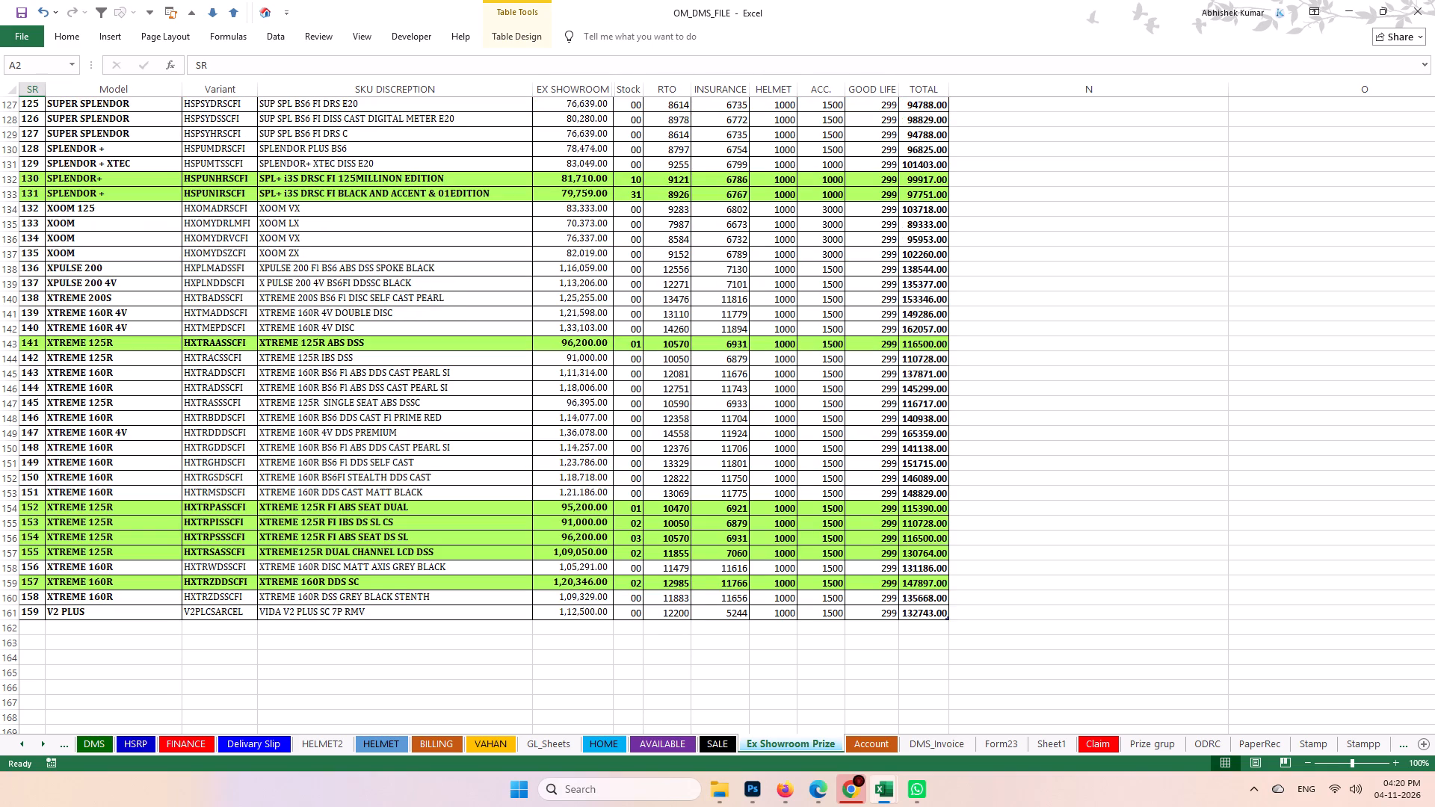
click(25, 356)
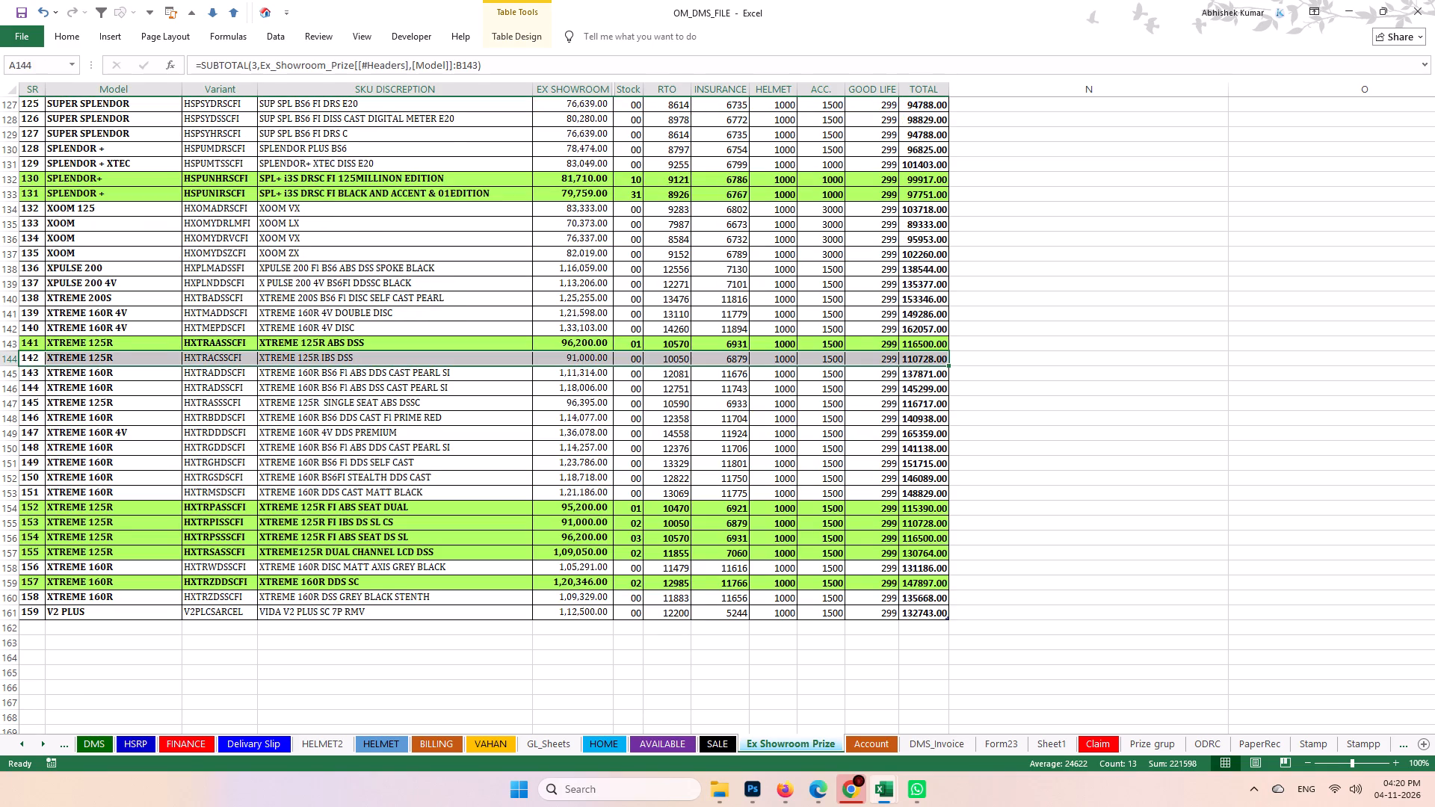
right_click(25, 356)
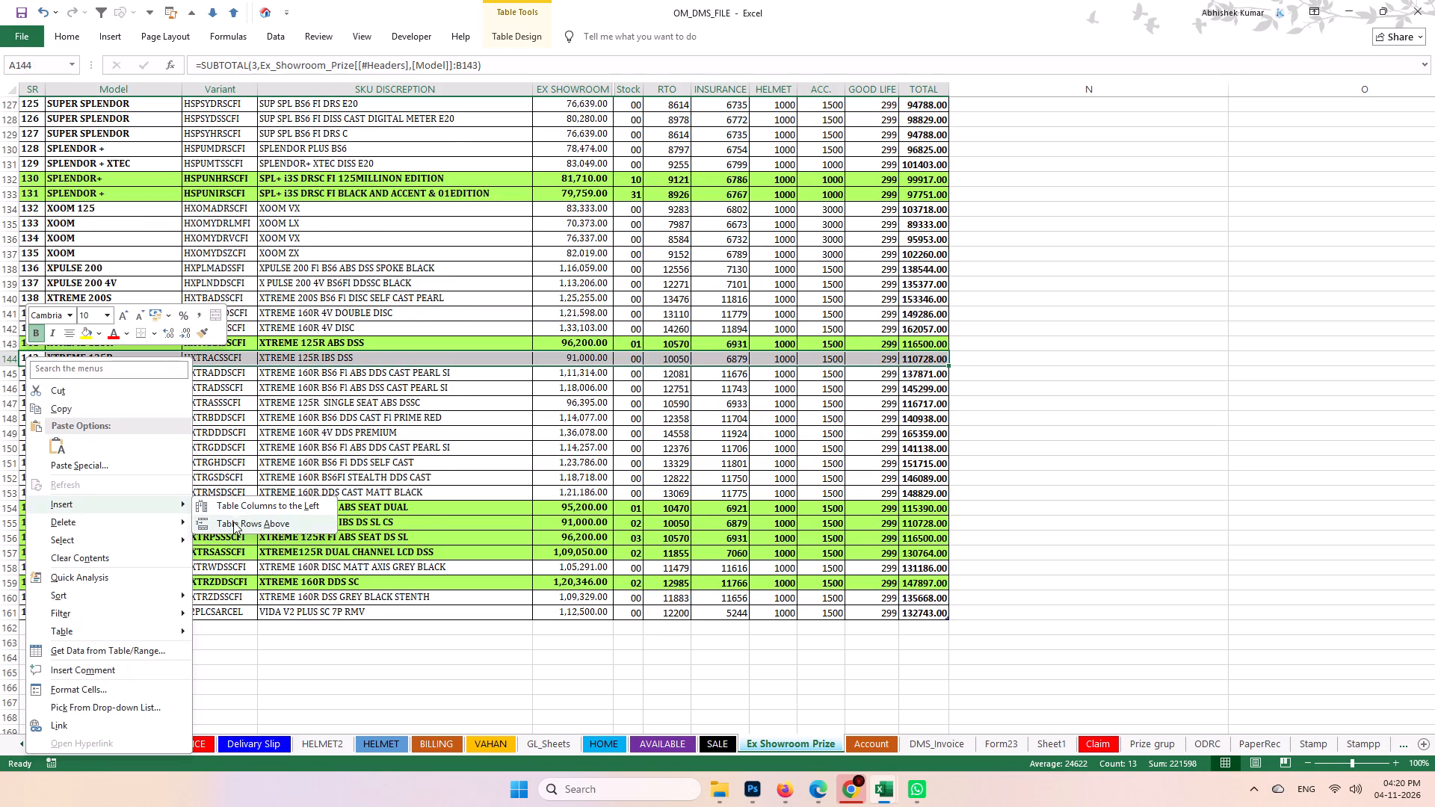
click(232, 522)
Paste HXTRPASSCFI into the Variant cell of the new row below XTREME 125R ABS DSS.
double_click(228, 357)
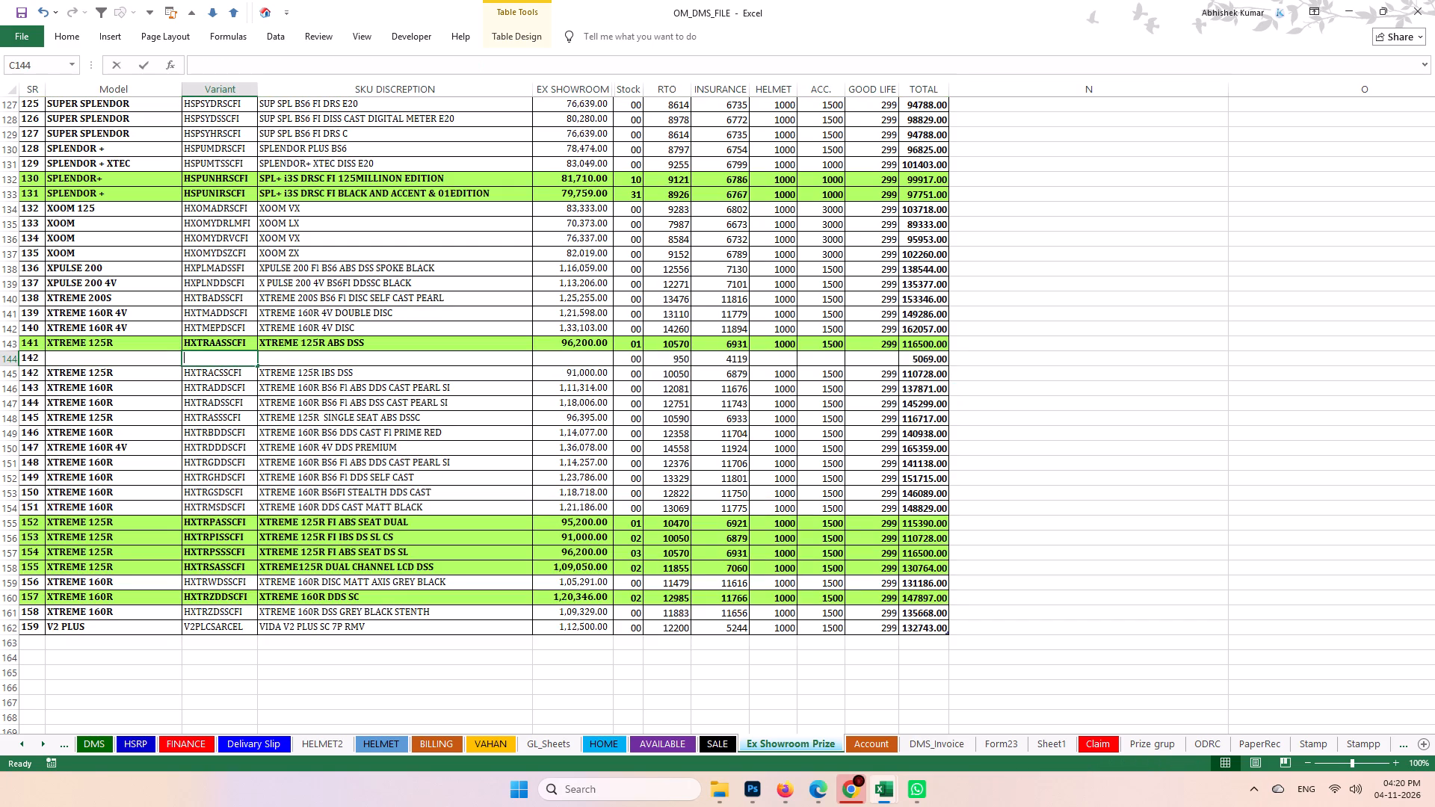
key(ctrl+v)
click(603, 442)
Fill the new HXTRPASSCFI row's Model cell with XTREME 125R from the row above.
scroll(769, 442, up, 13)
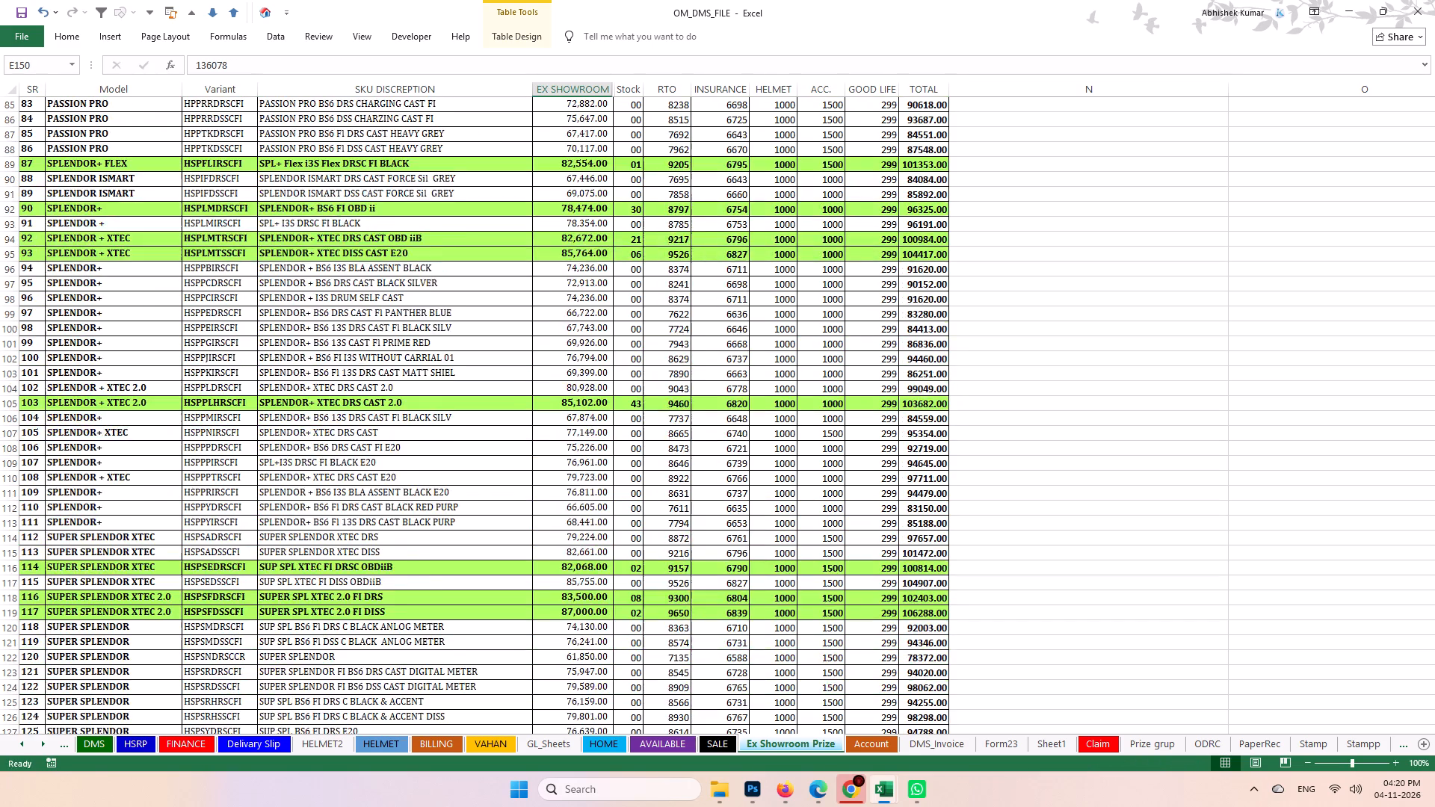
scroll(769, 442, up, 20)
scroll(569, 439, down, 8)
scroll(467, 489, down, 4)
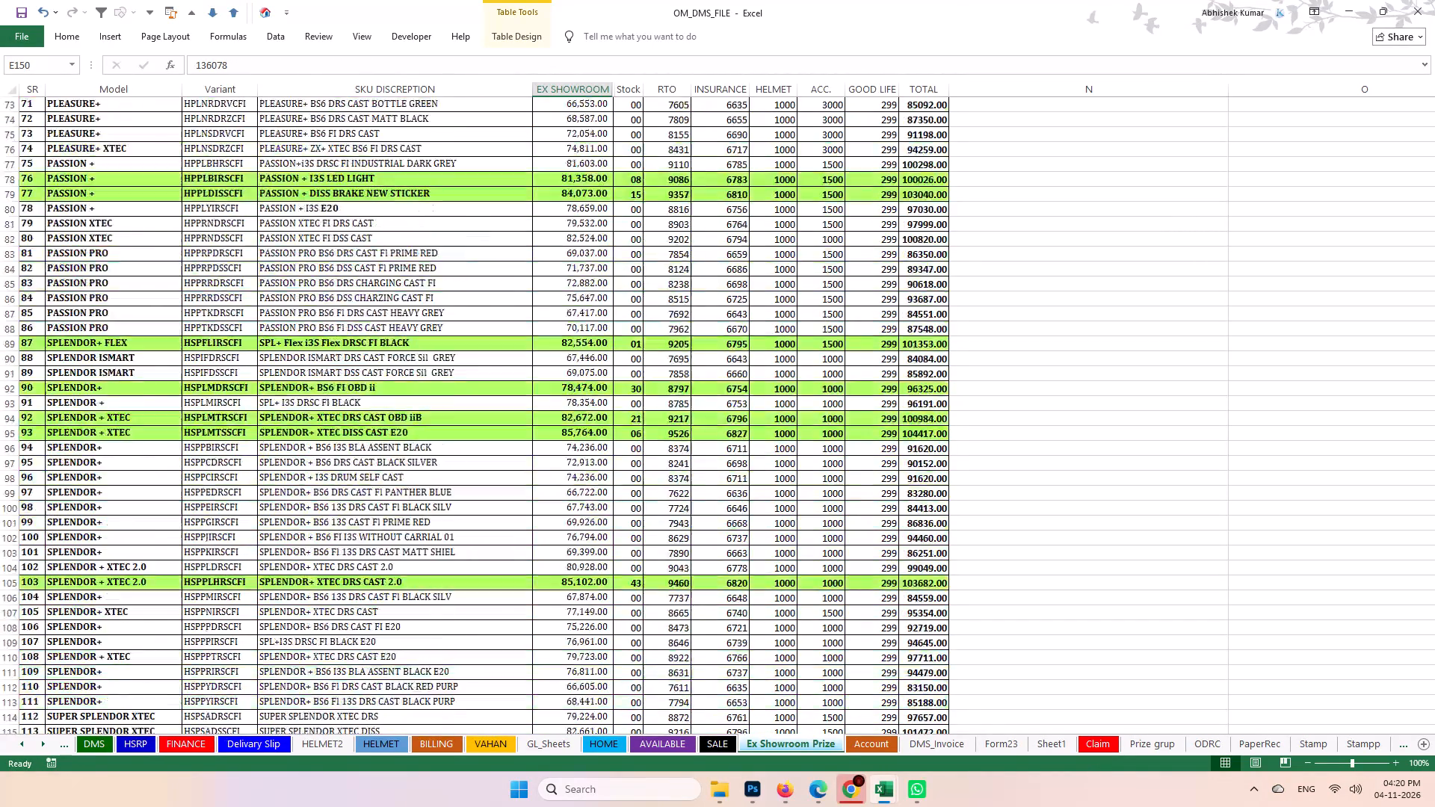
scroll(365, 498, down, 2)
scroll(288, 478, down, 8)
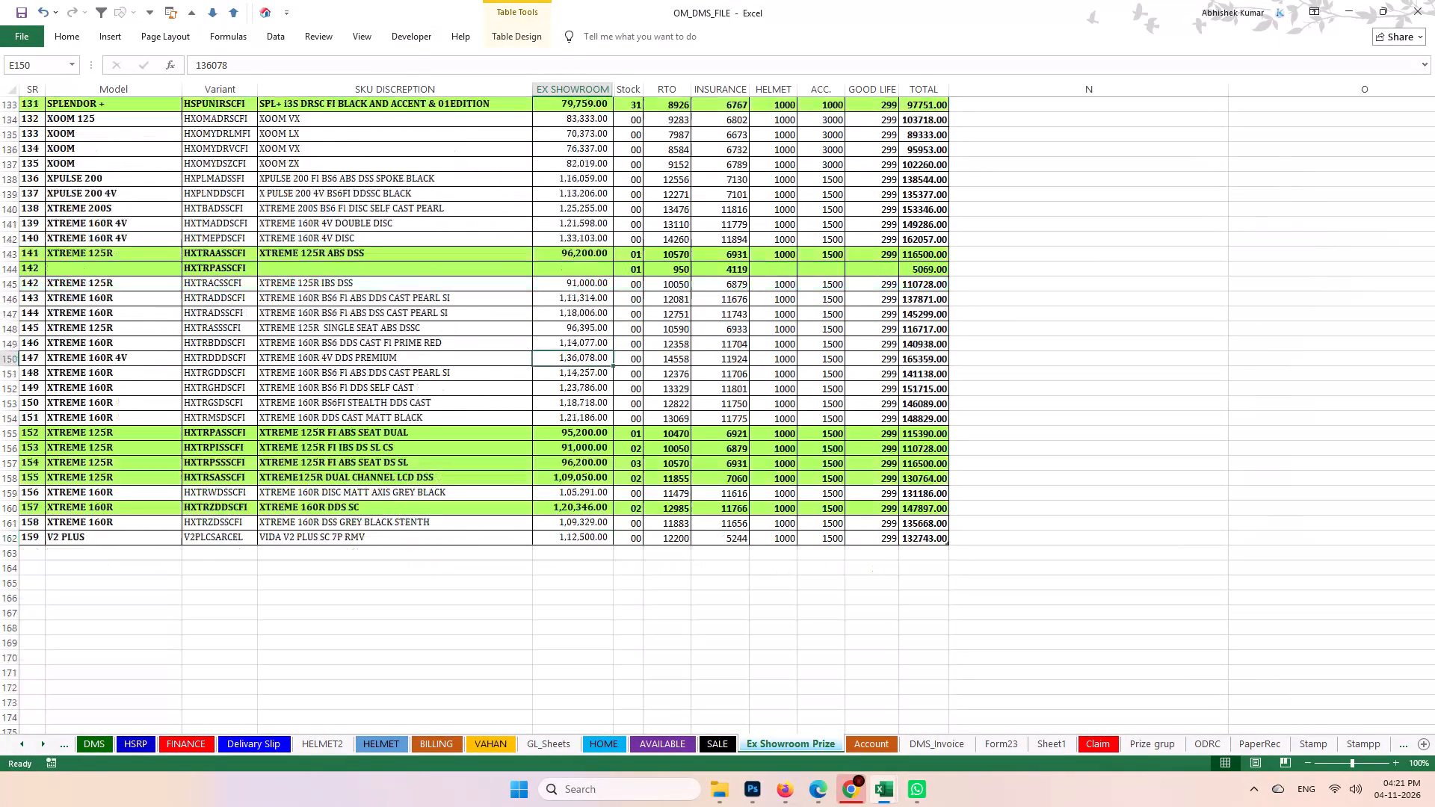
scroll(291, 506, up, 1)
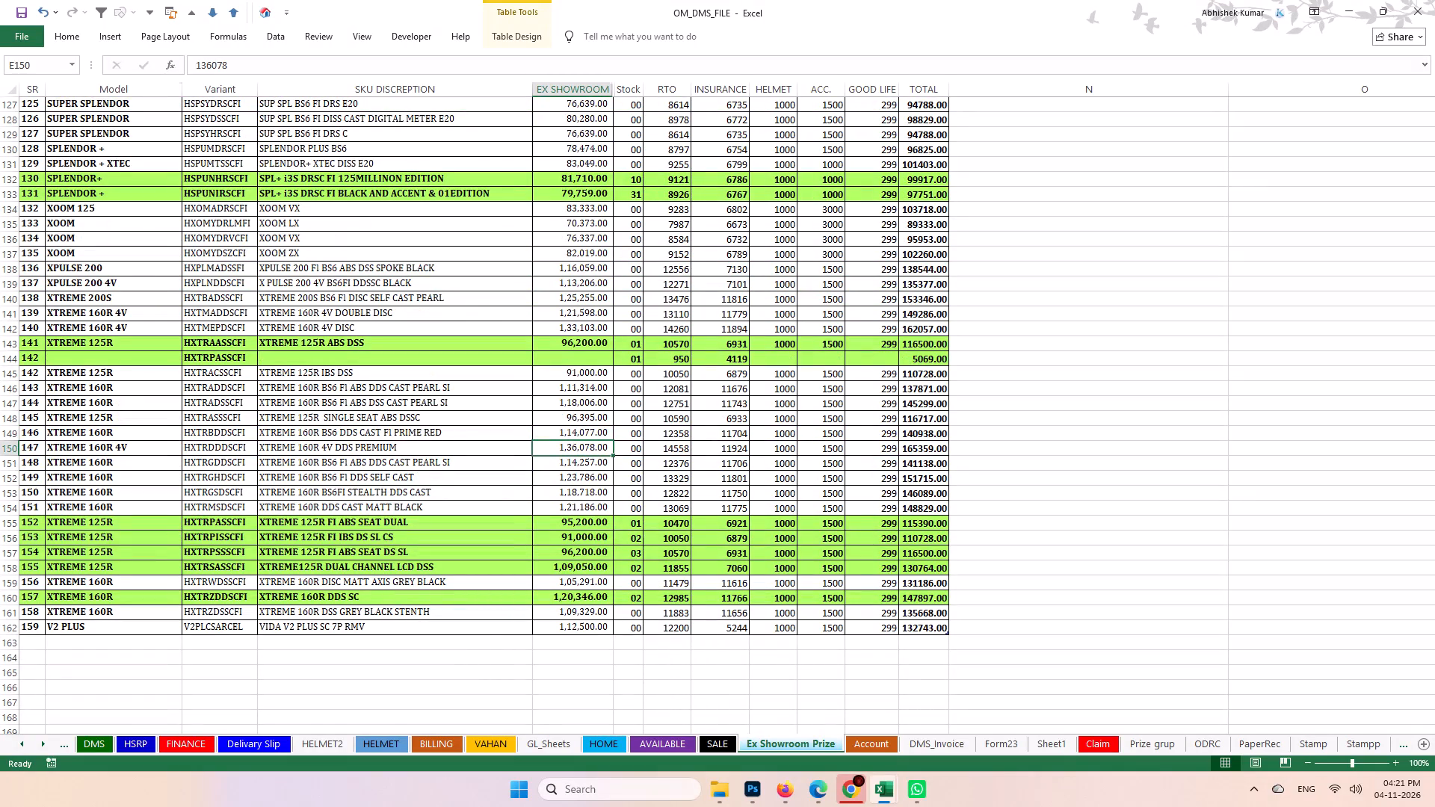
click(122, 359)
key(ctrl+d)
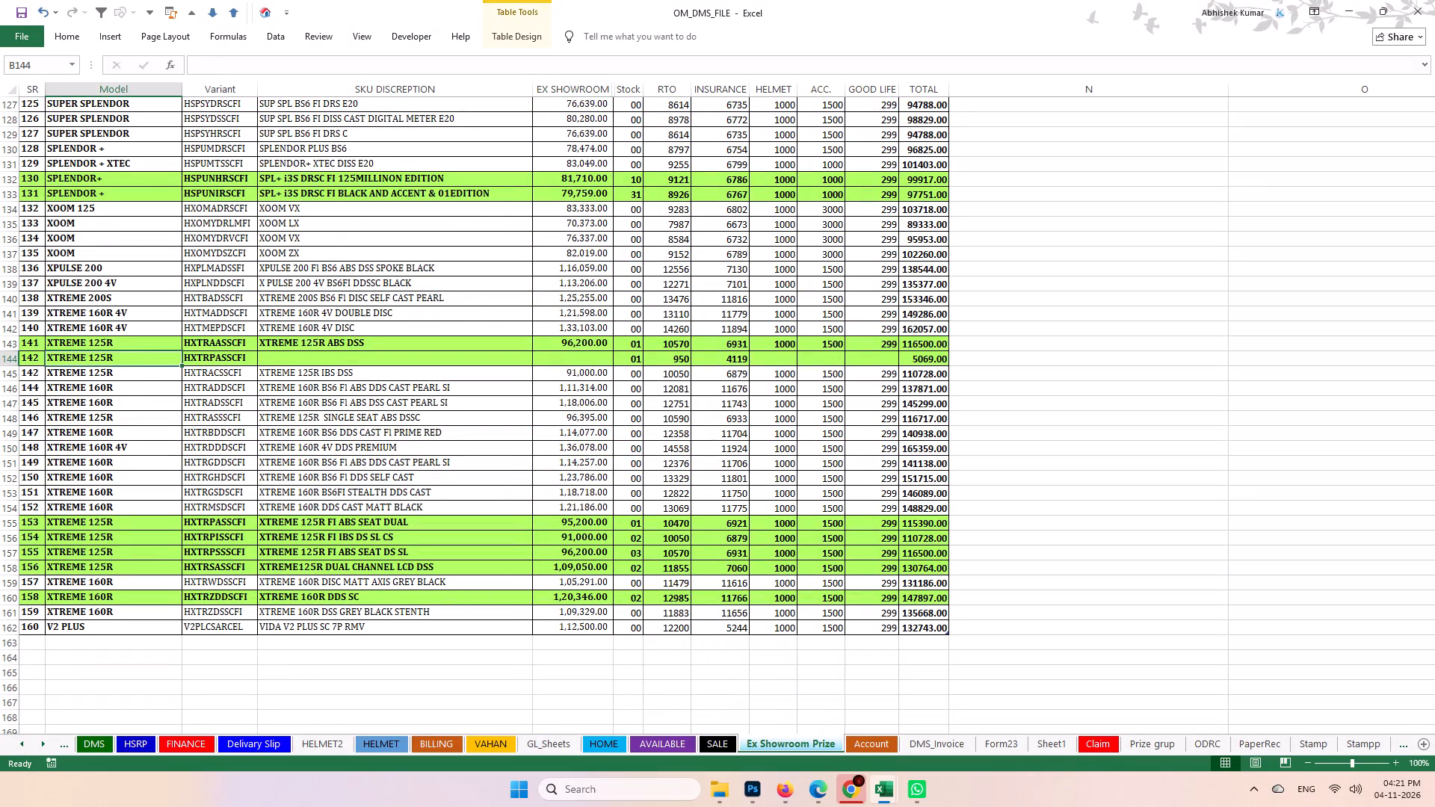
In Chrome, copy XTREME 125R ABS DSSC from the SKU Description of the available HXTRPASSCFIBMY vehicle in the Auto Vehicle List.
click(330, 358)
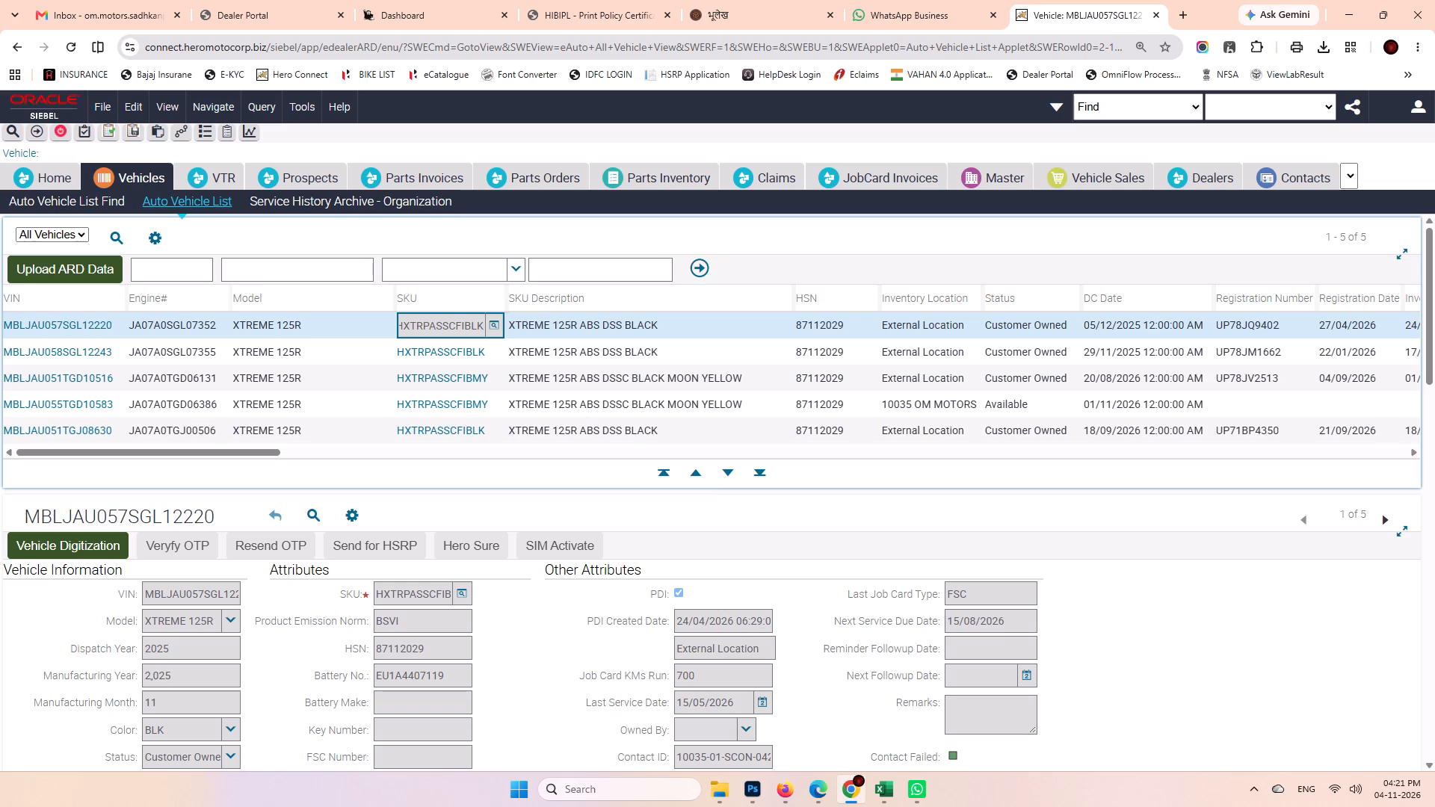
scroll(921, 419, up, 1)
drag(508, 406, 638, 406)
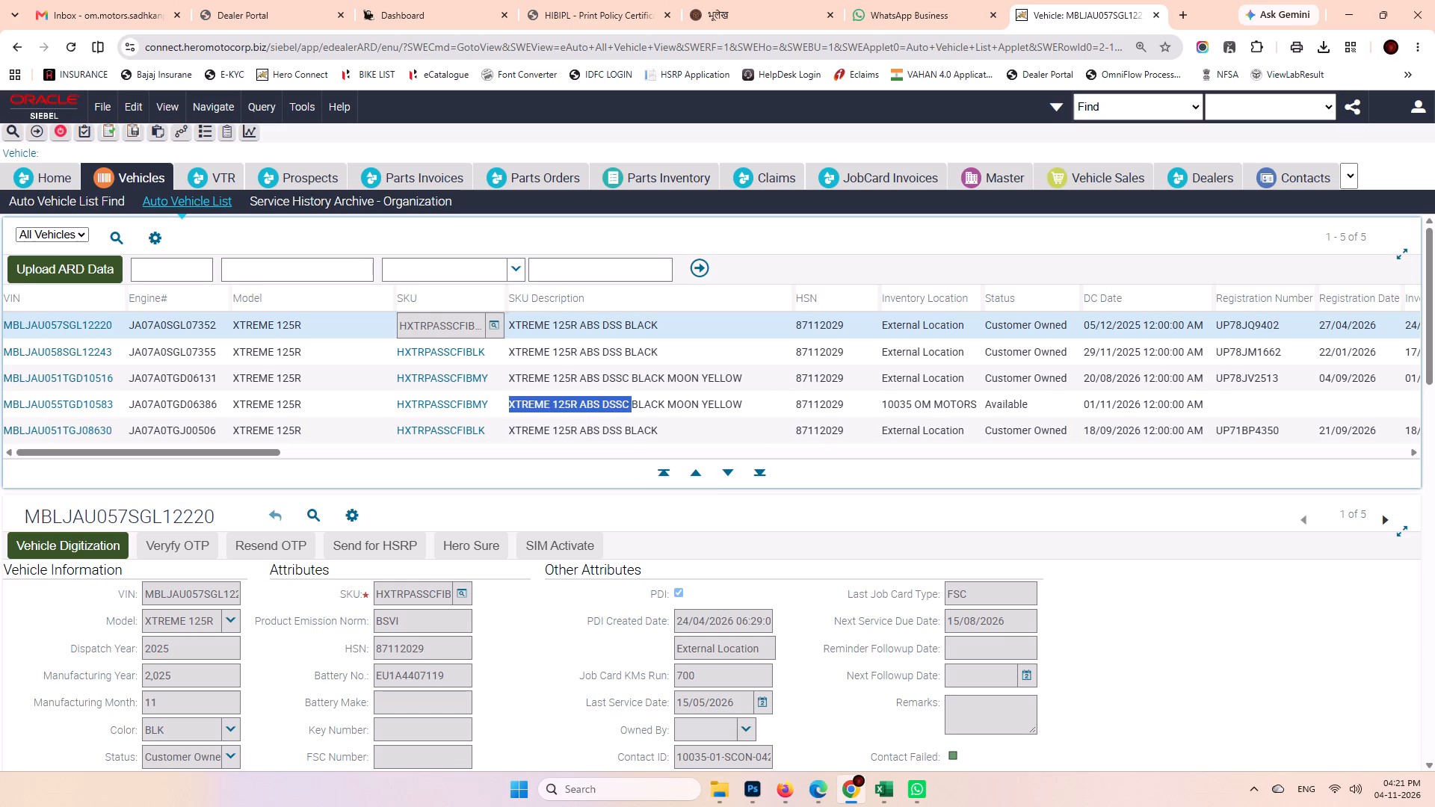
drag(638, 406, 630, 406)
drag(630, 406, 629, 406)
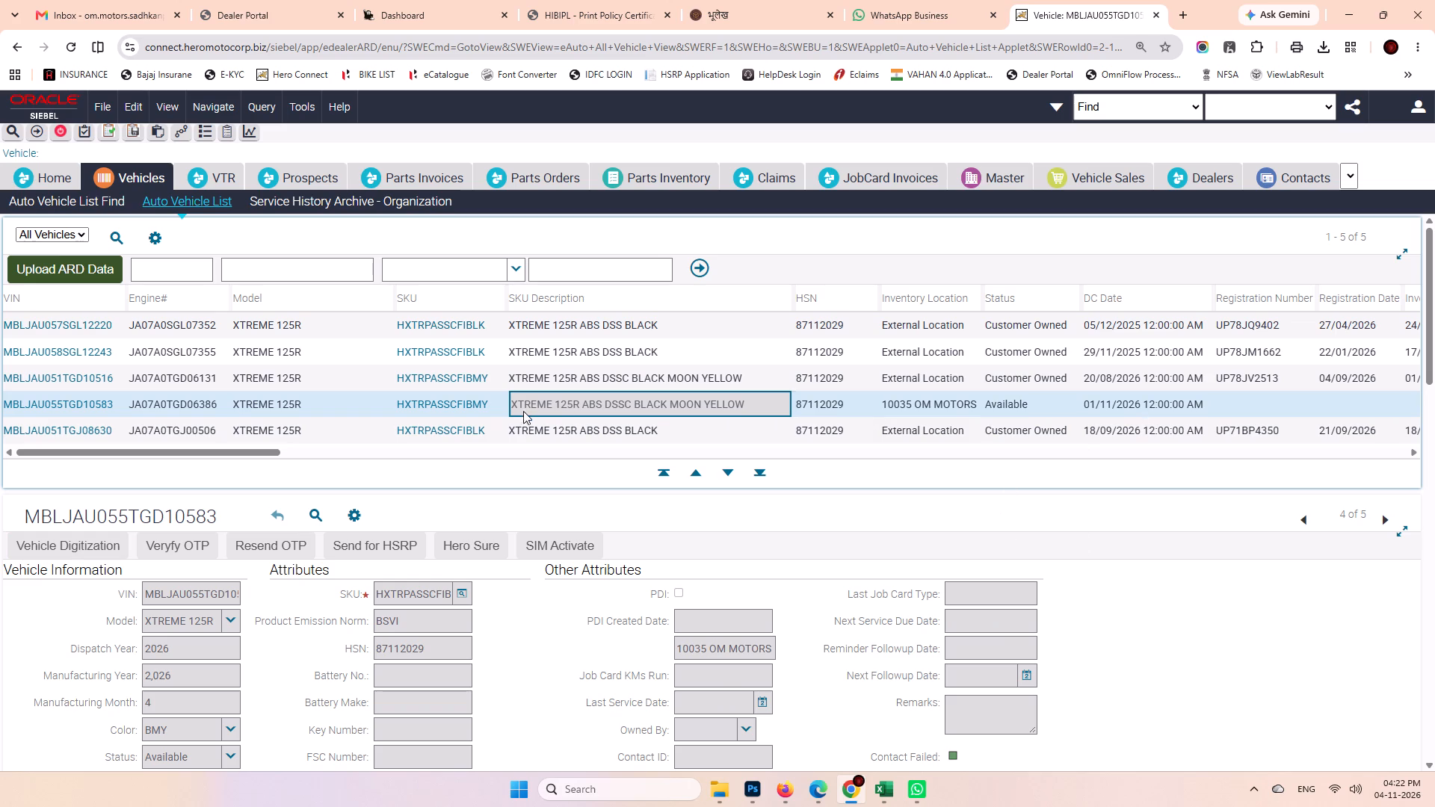
drag(510, 406, 629, 406)
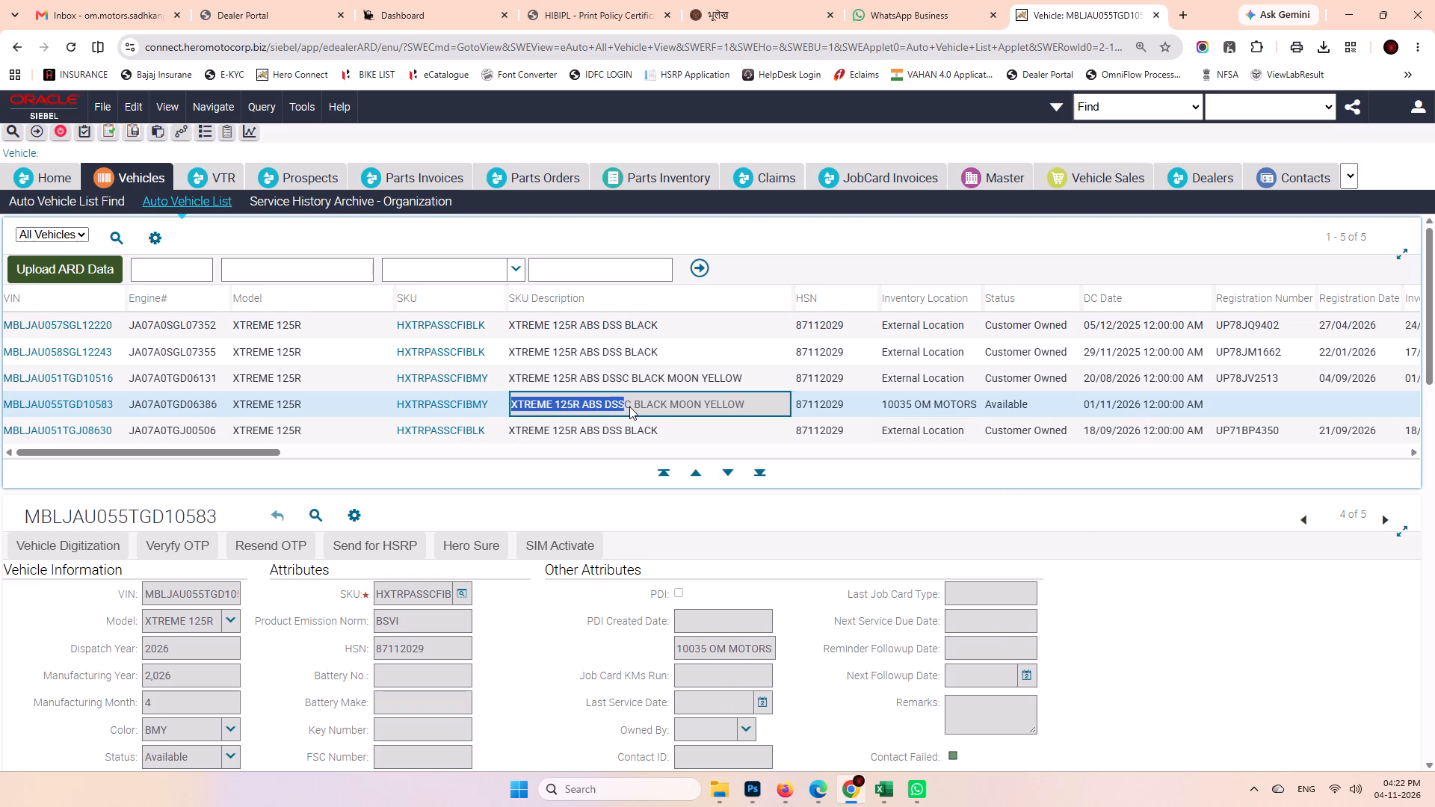
key(ctrl+c)
In Excel, paste XTREME 125R ABS DSSC into the SKU Description cell of the new HXTRPASSCFI row.
click(876, 792)
click(845, 717)
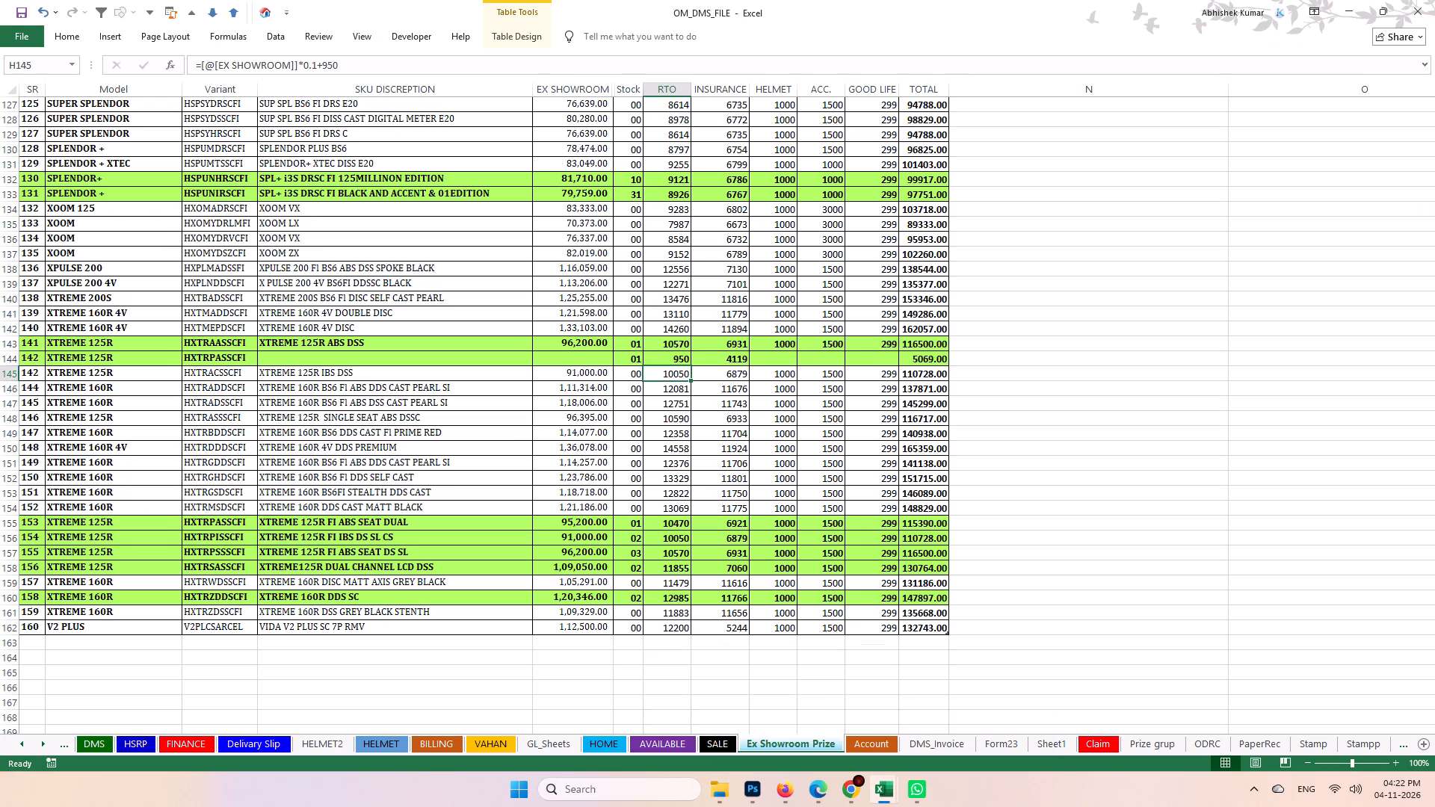
double_click(293, 357)
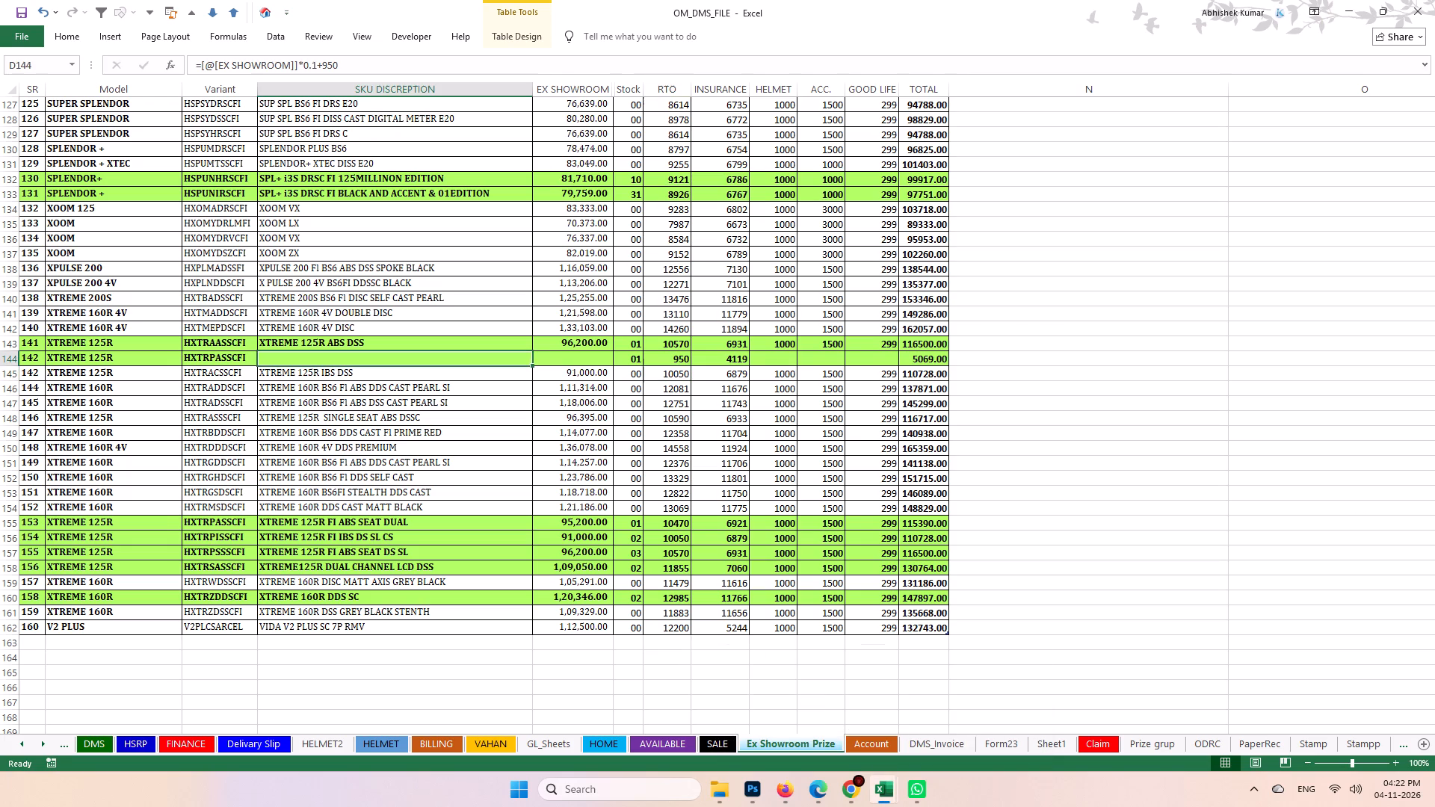
key(ctrl+v)
key(Tab)
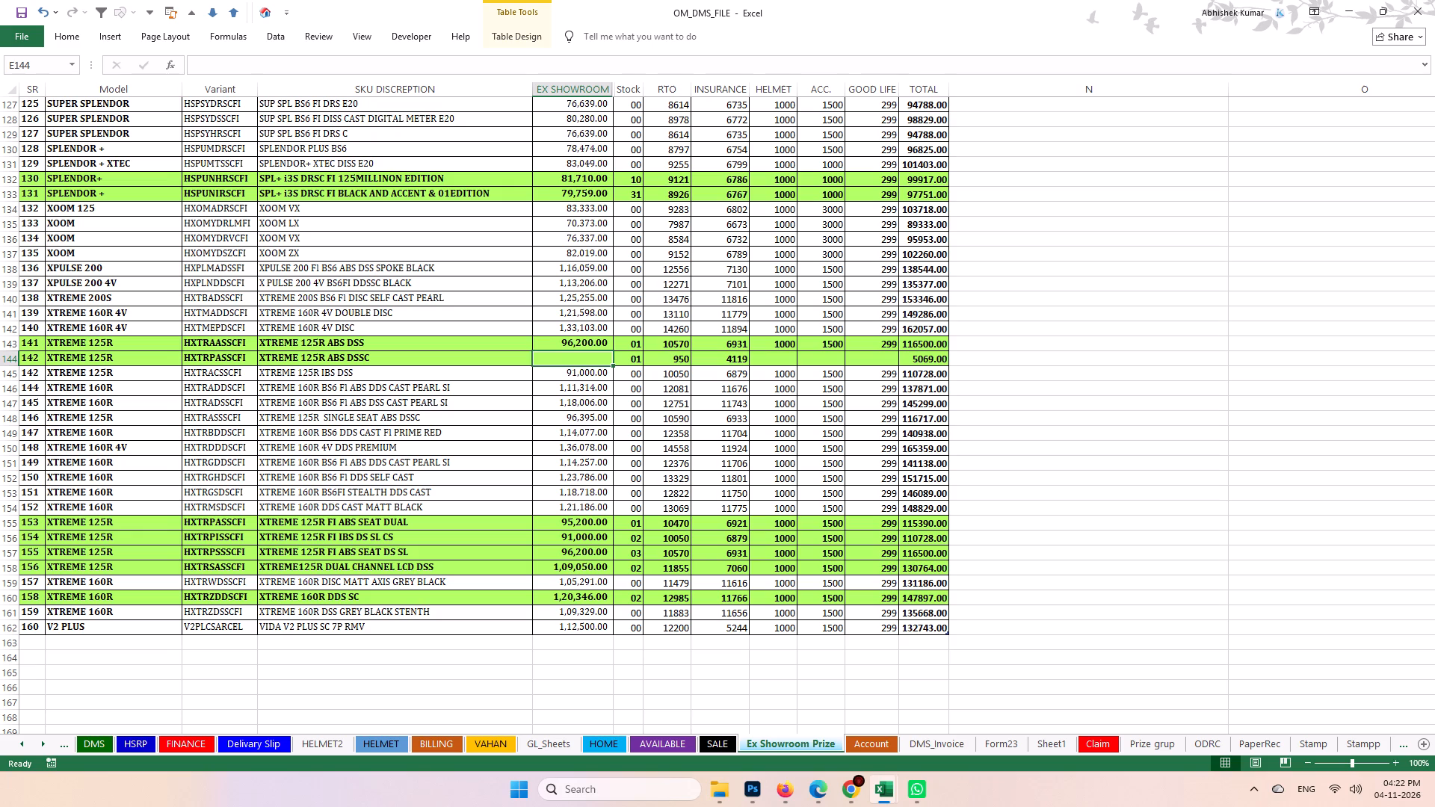
Run Remove Duplicates on the Ex Showroom Prize table with all columns selected and headers included.
click(232, 93)
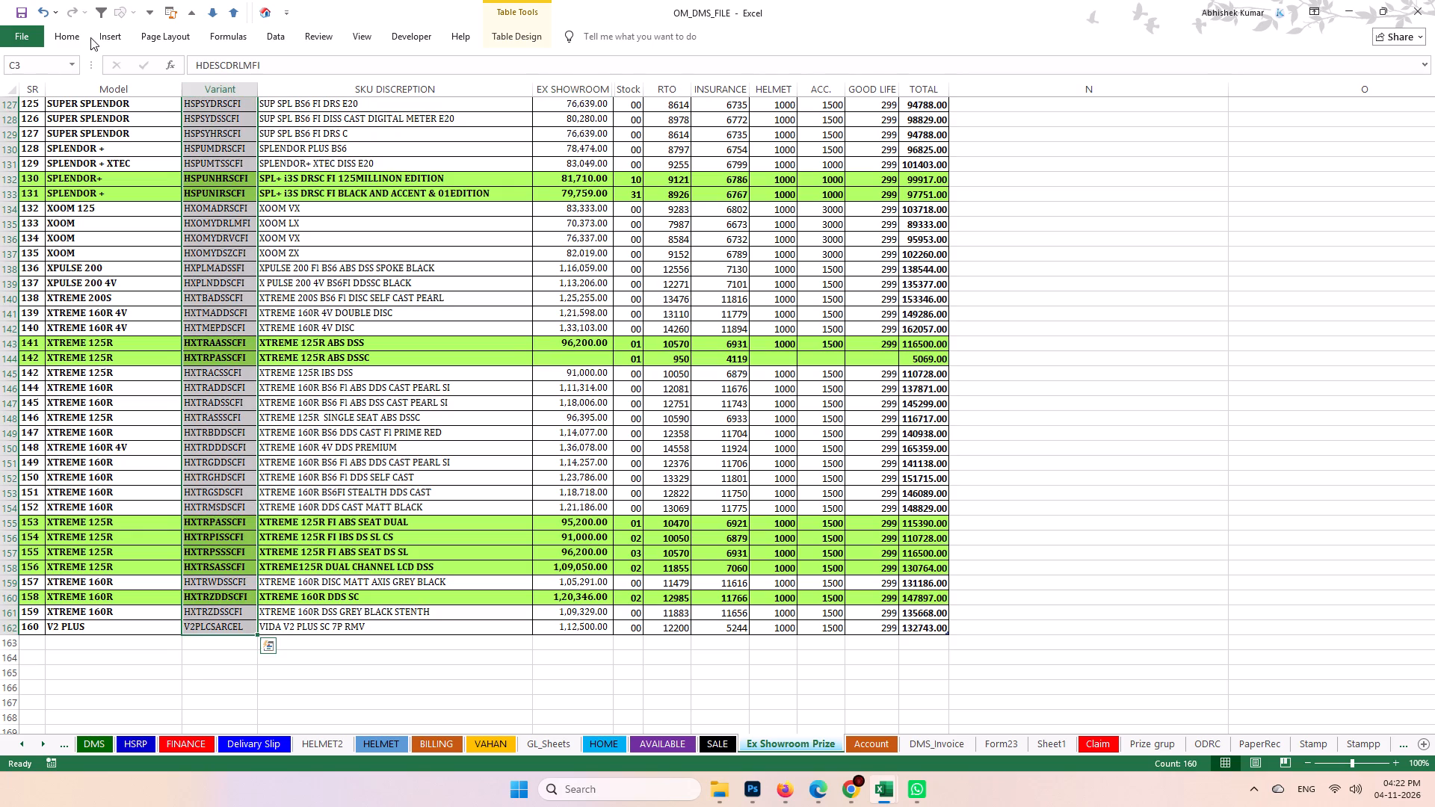
click(71, 36)
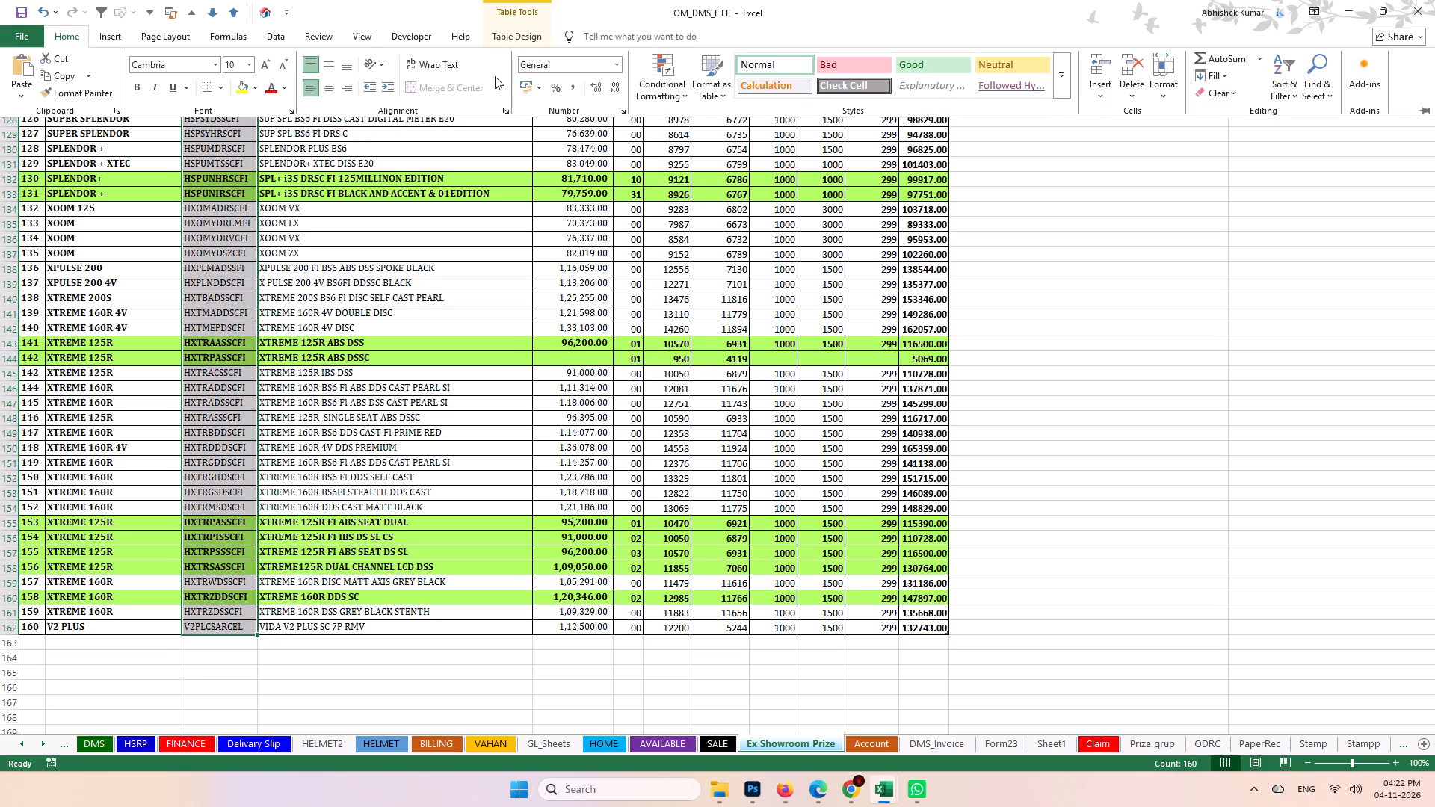
click(278, 34)
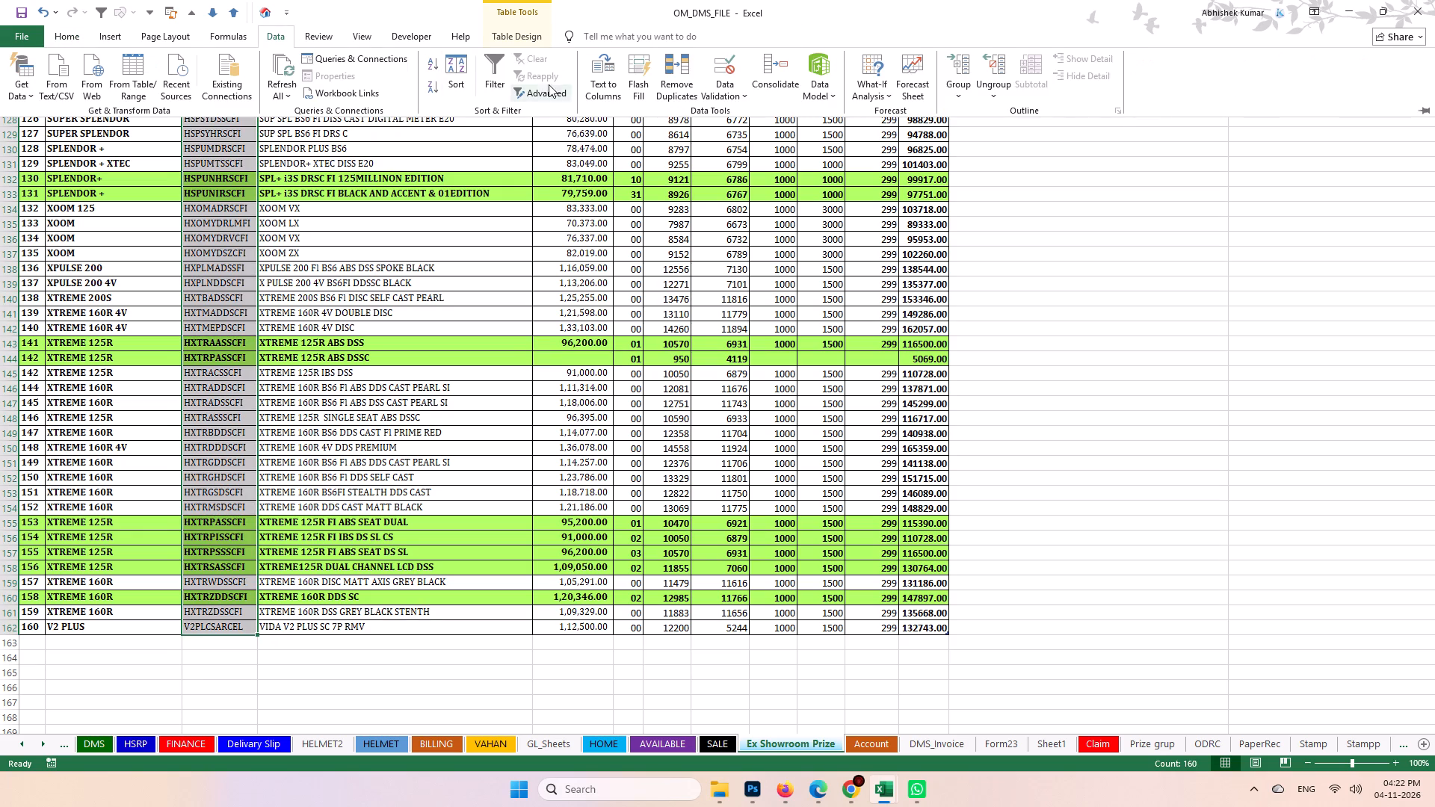
click(678, 85)
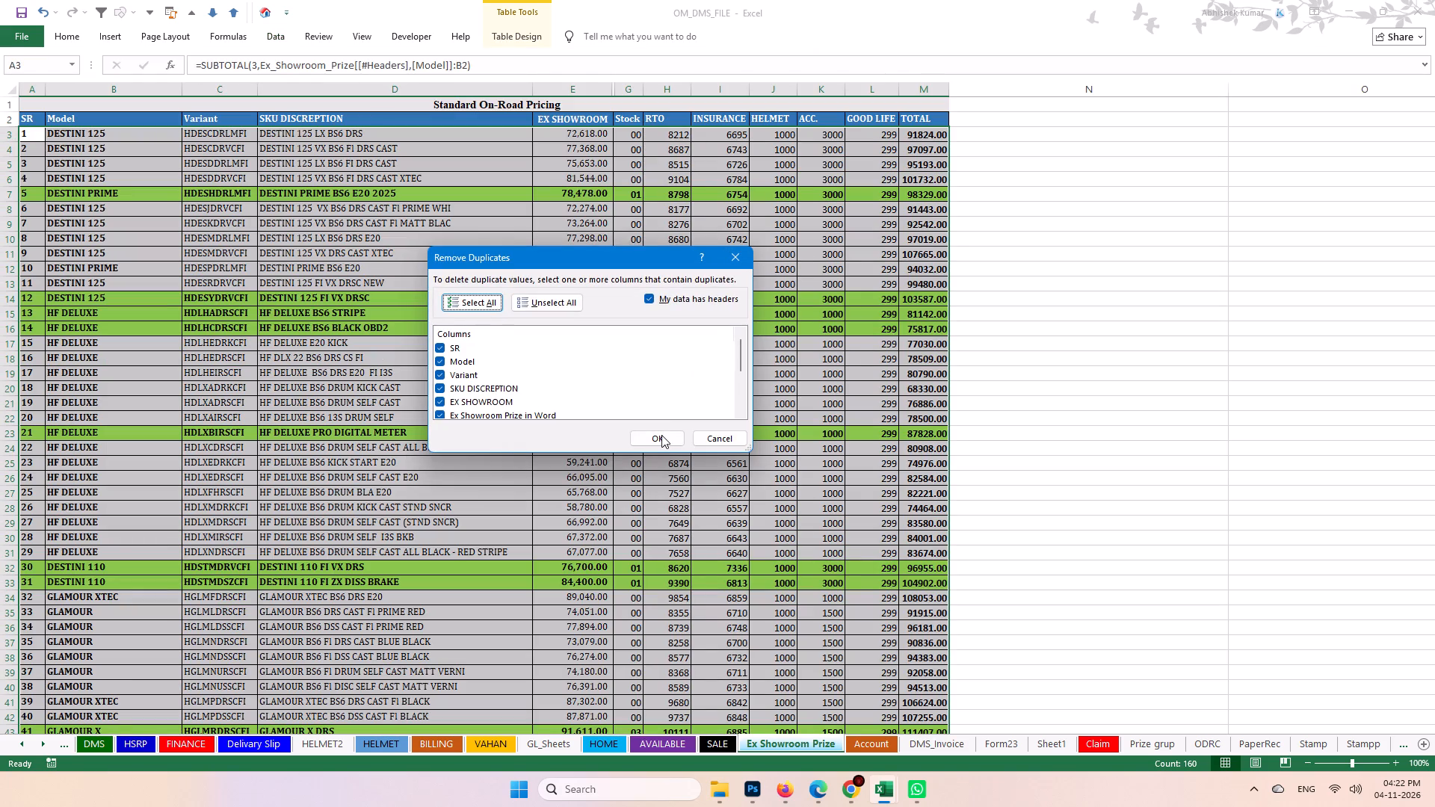
click(661, 435)
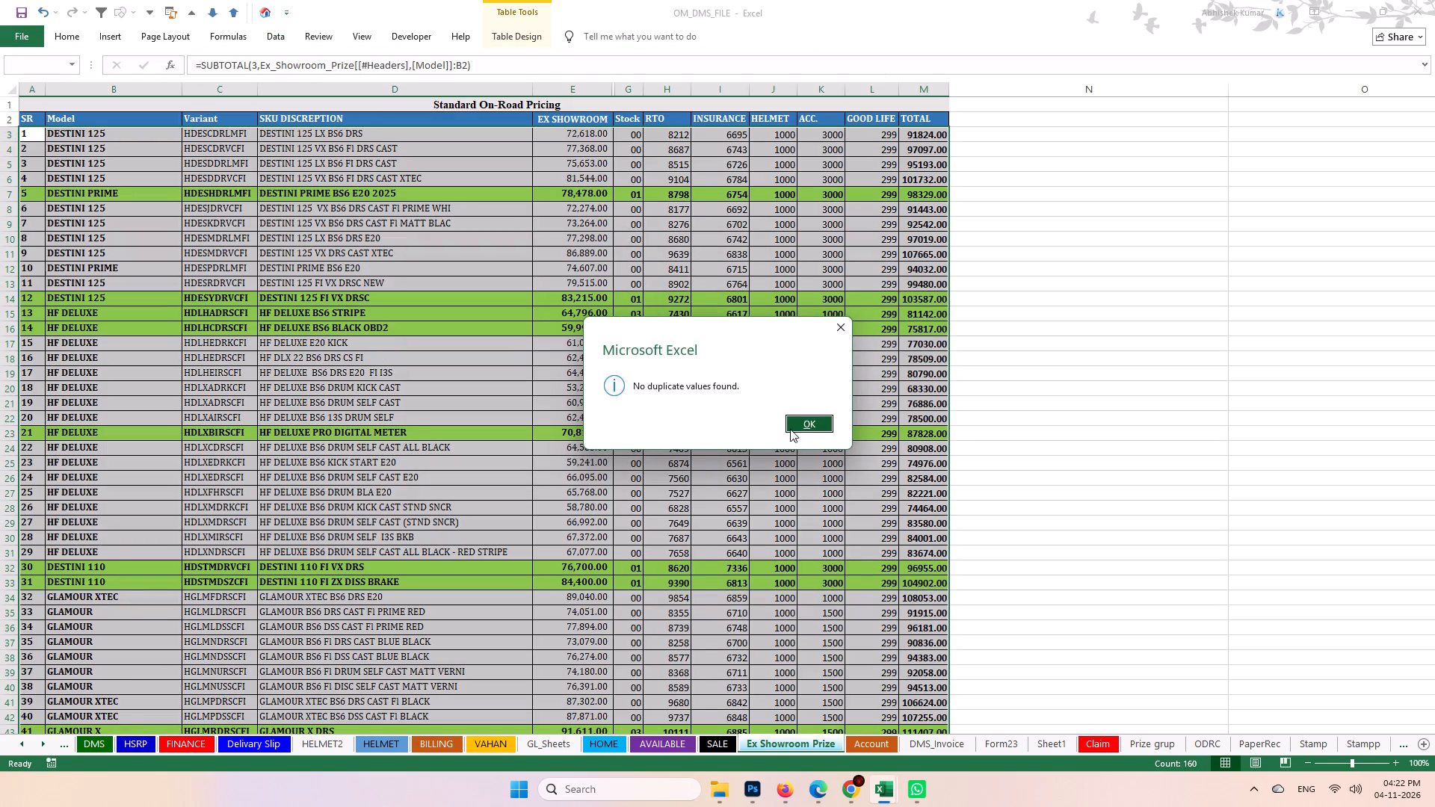
click(809, 424)
Look through the Ex Showroom Prize table's variants, descriptions and prices, including the XTREME 125R rows.
scroll(226, 424, down, 3)
click(226, 424)
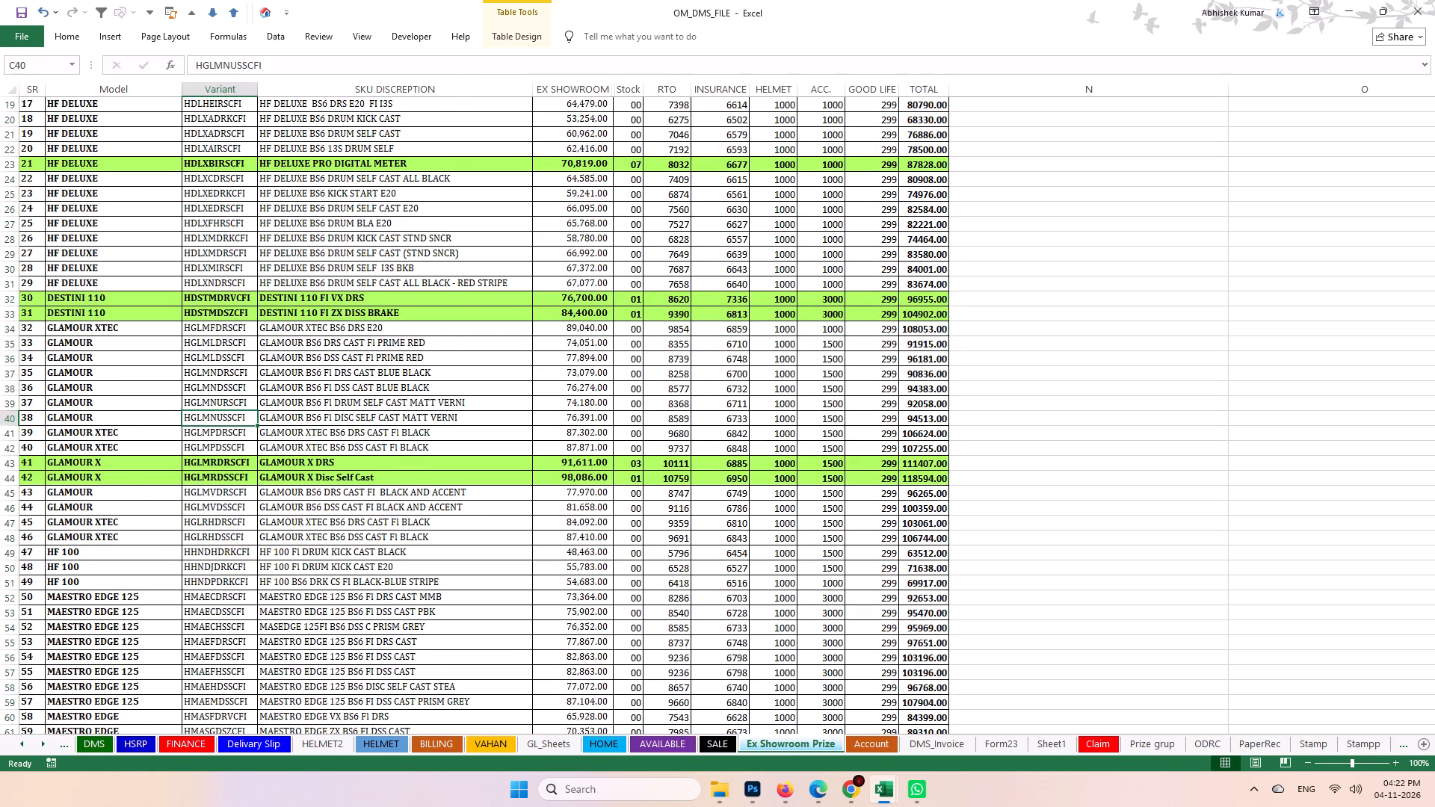
scroll(238, 427, down, 11)
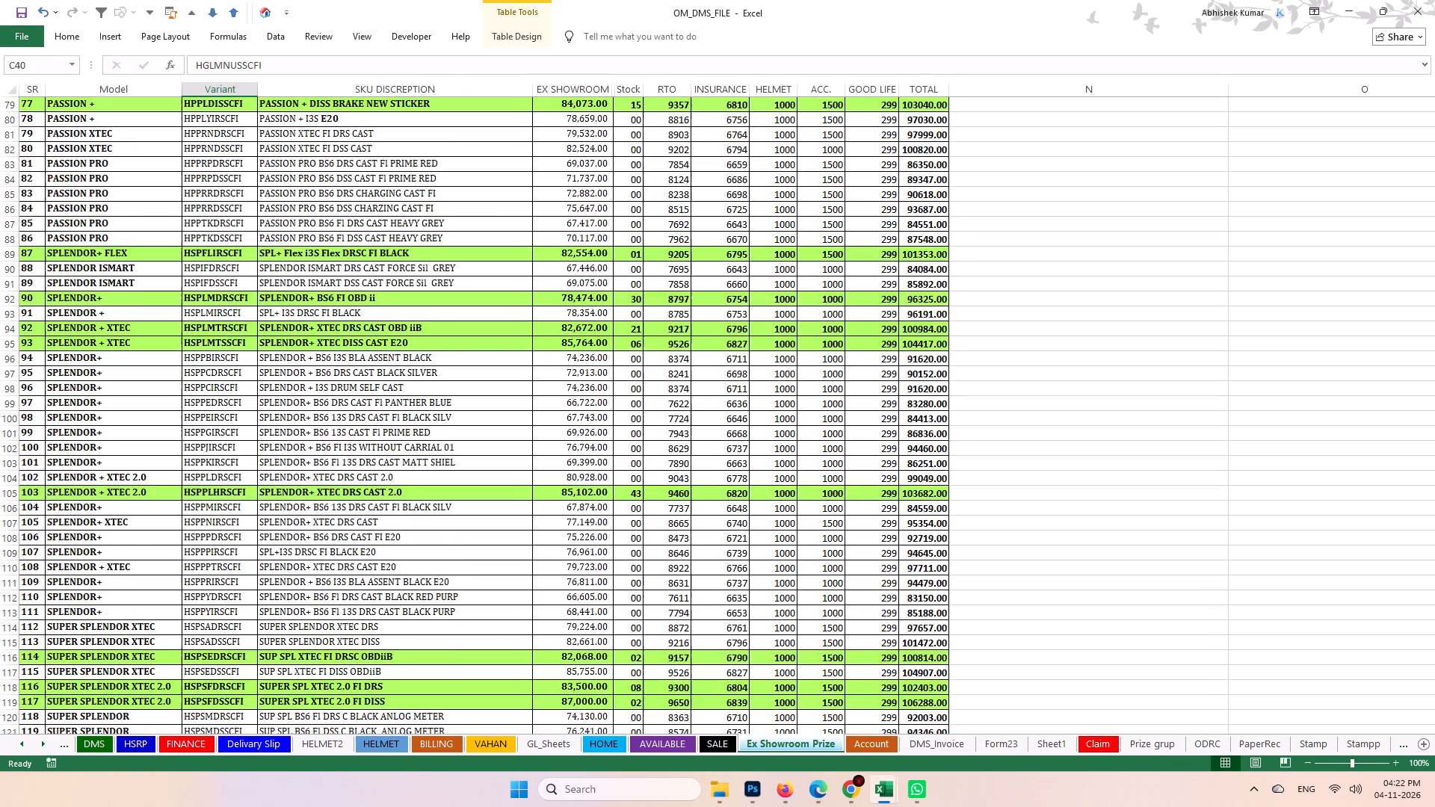
scroll(238, 430, down, 1)
scroll(238, 430, up, 3)
scroll(238, 430, down, 6)
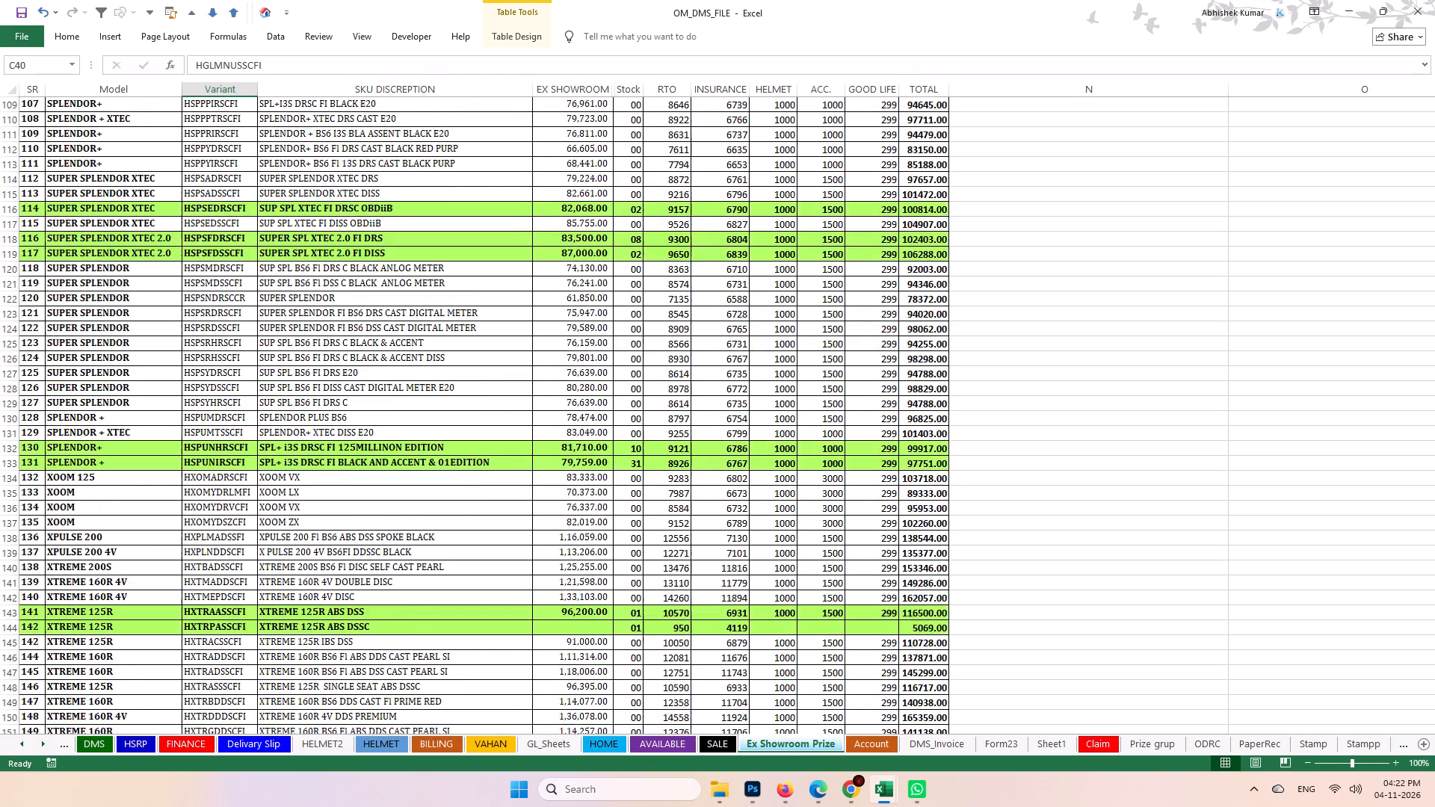
scroll(238, 430, down, 7)
scroll(238, 430, up, 3)
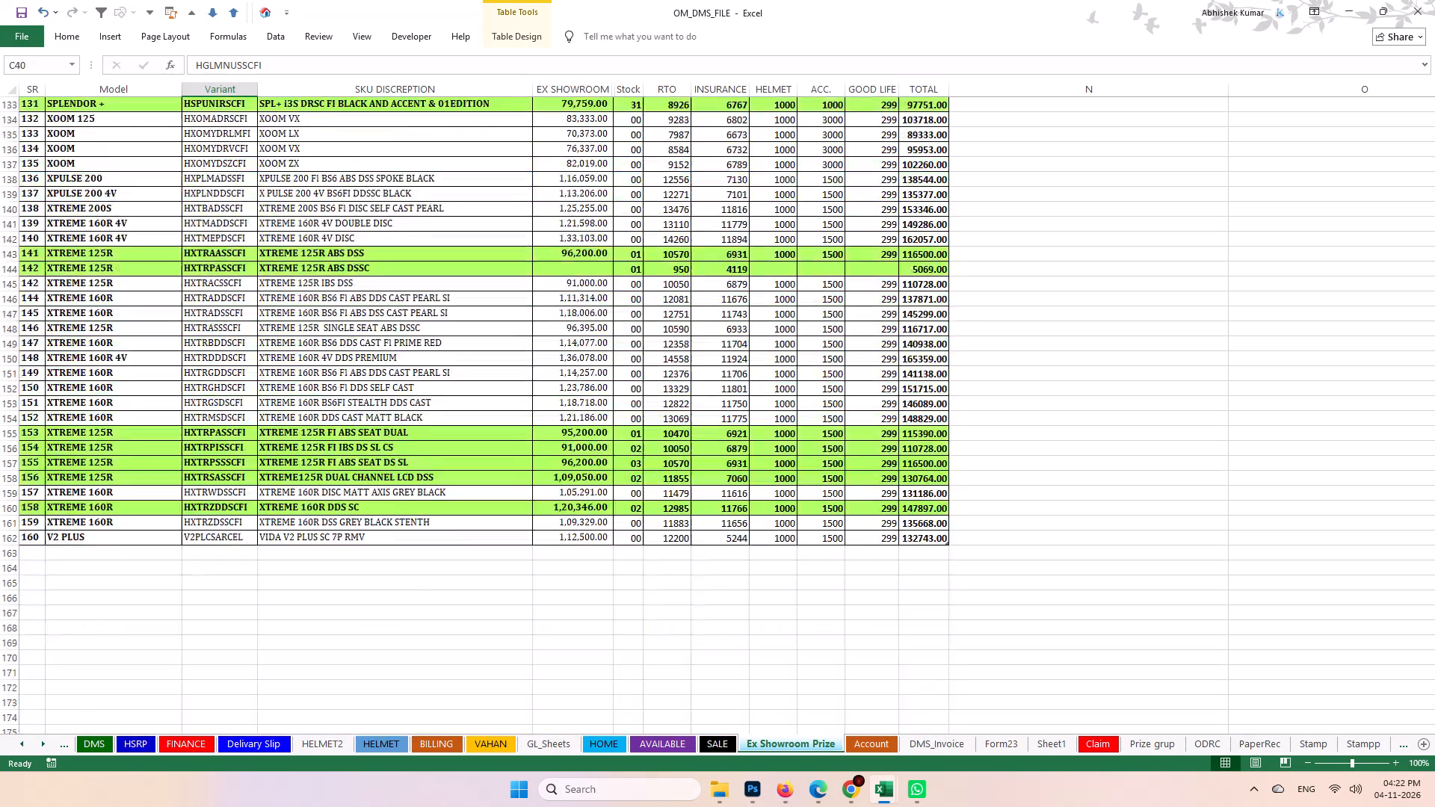
scroll(238, 430, up, 7)
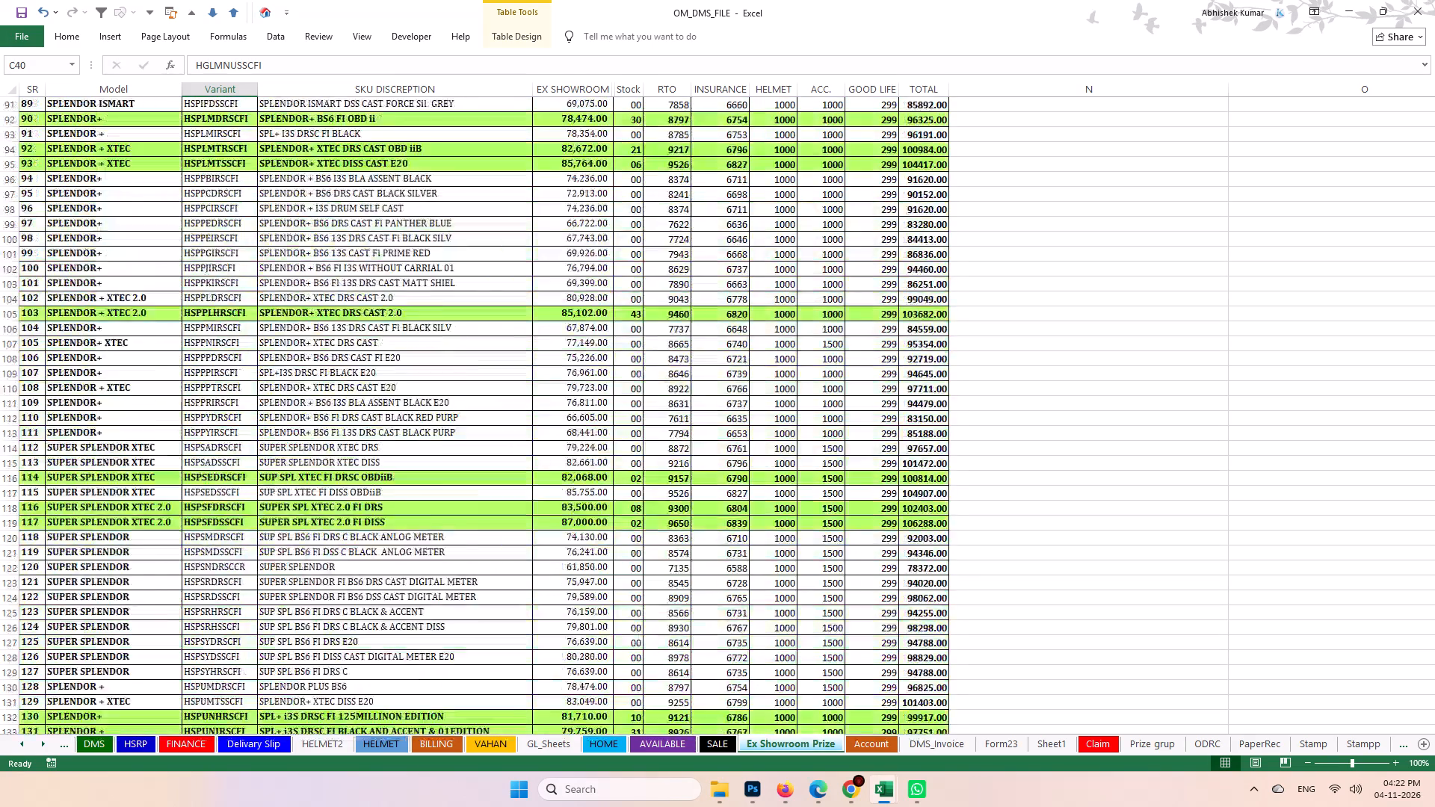
scroll(238, 430, up, 1)
scroll(238, 430, down, 8)
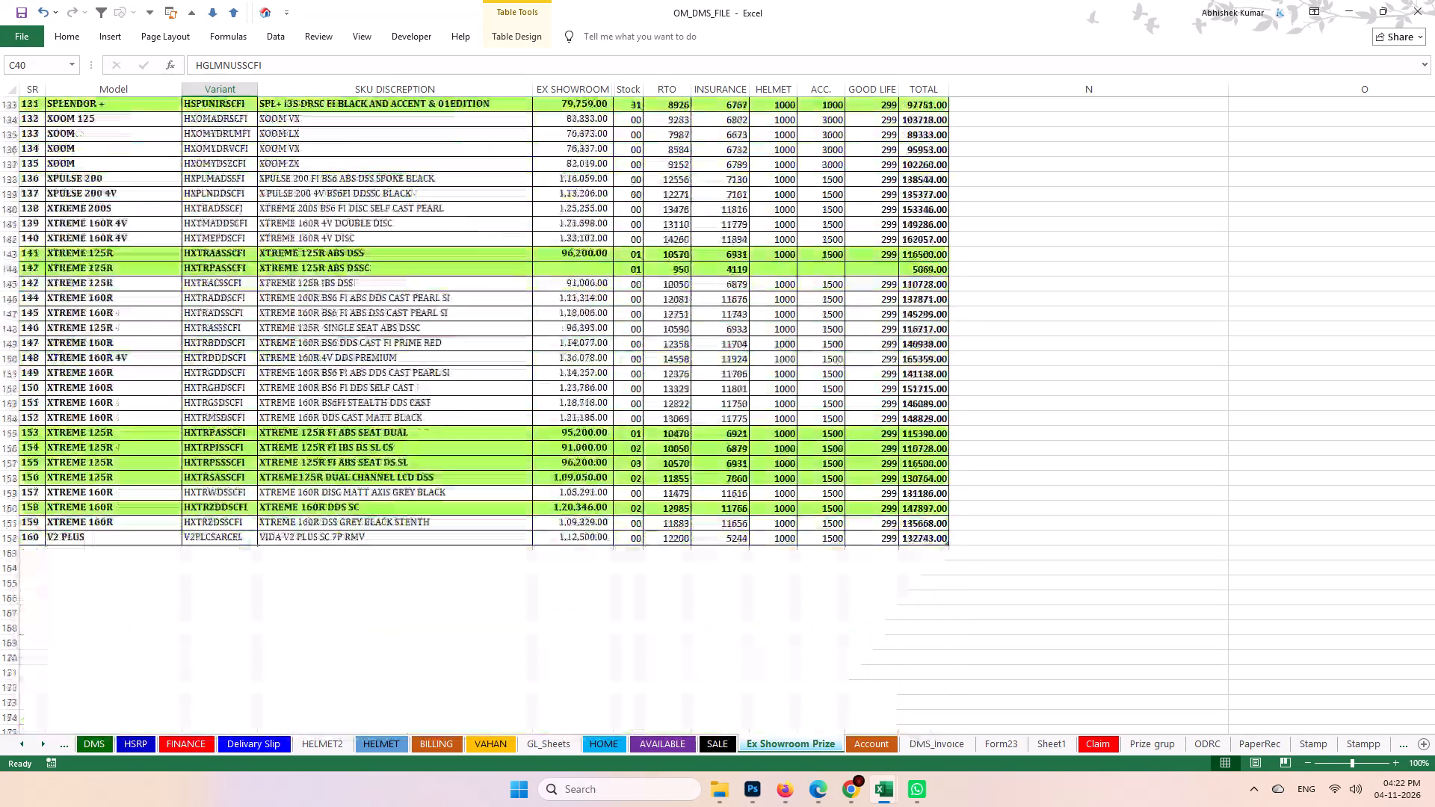
scroll(414, 430, up, 19)
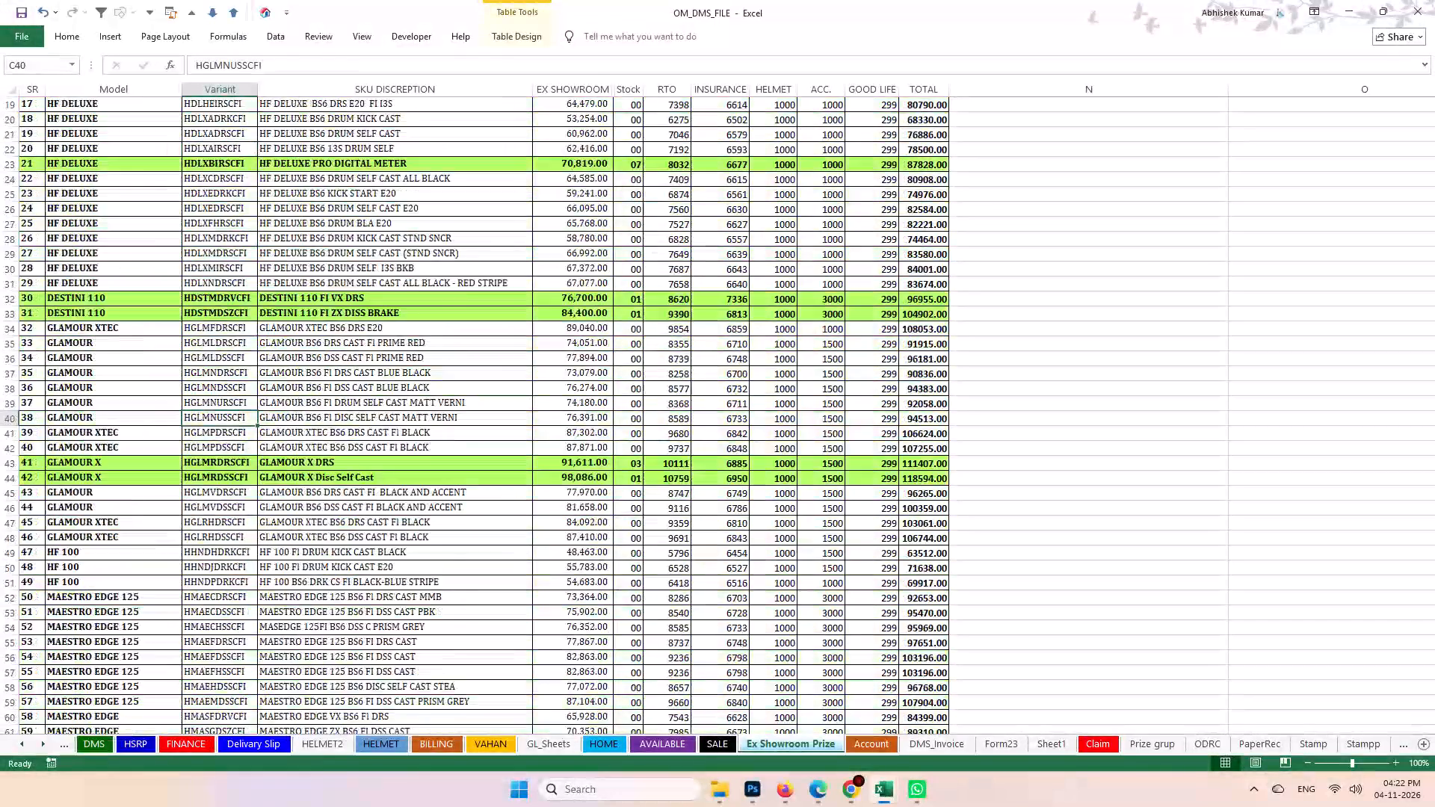
scroll(414, 430, up, 12)
scroll(398, 466, down, 4)
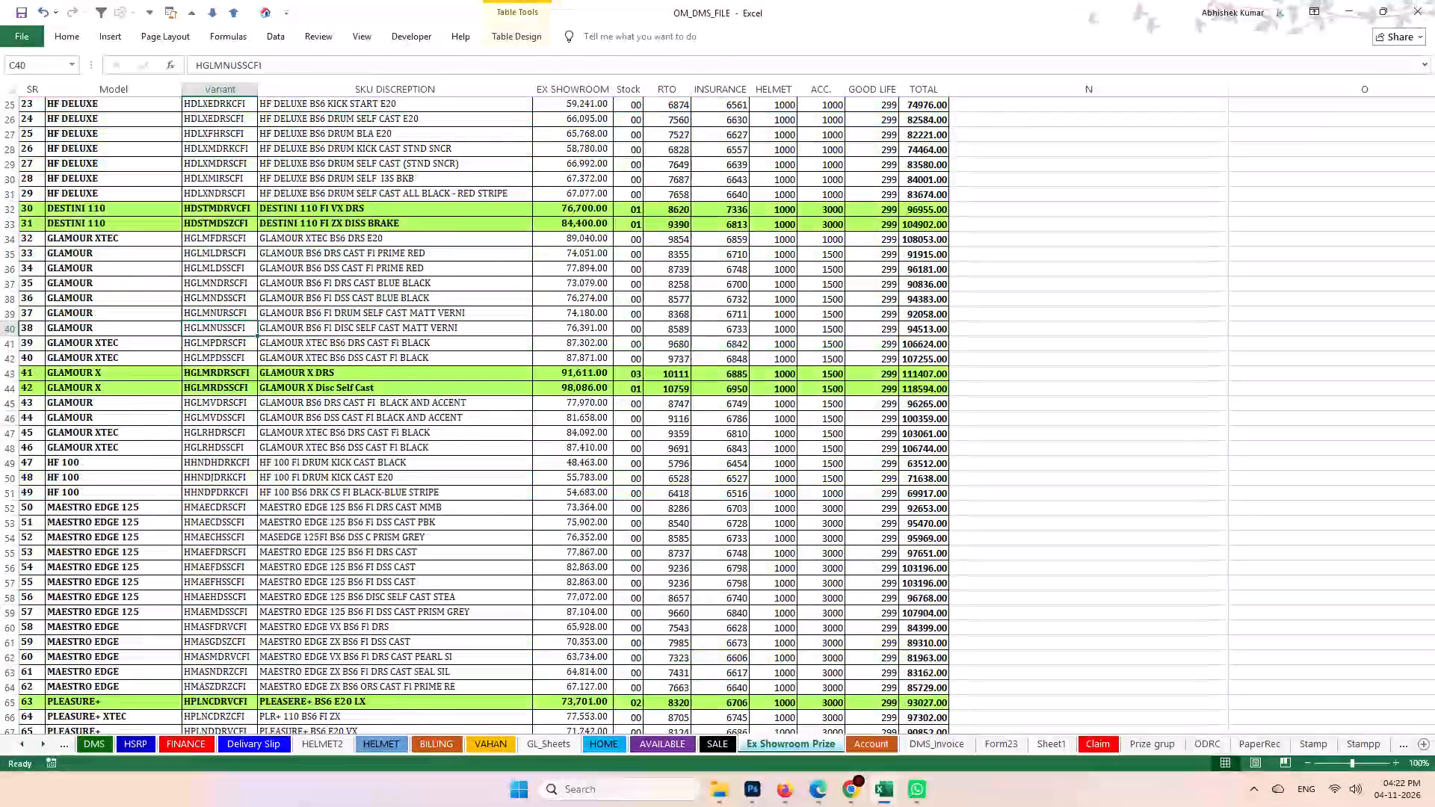
scroll(386, 492, down, 19)
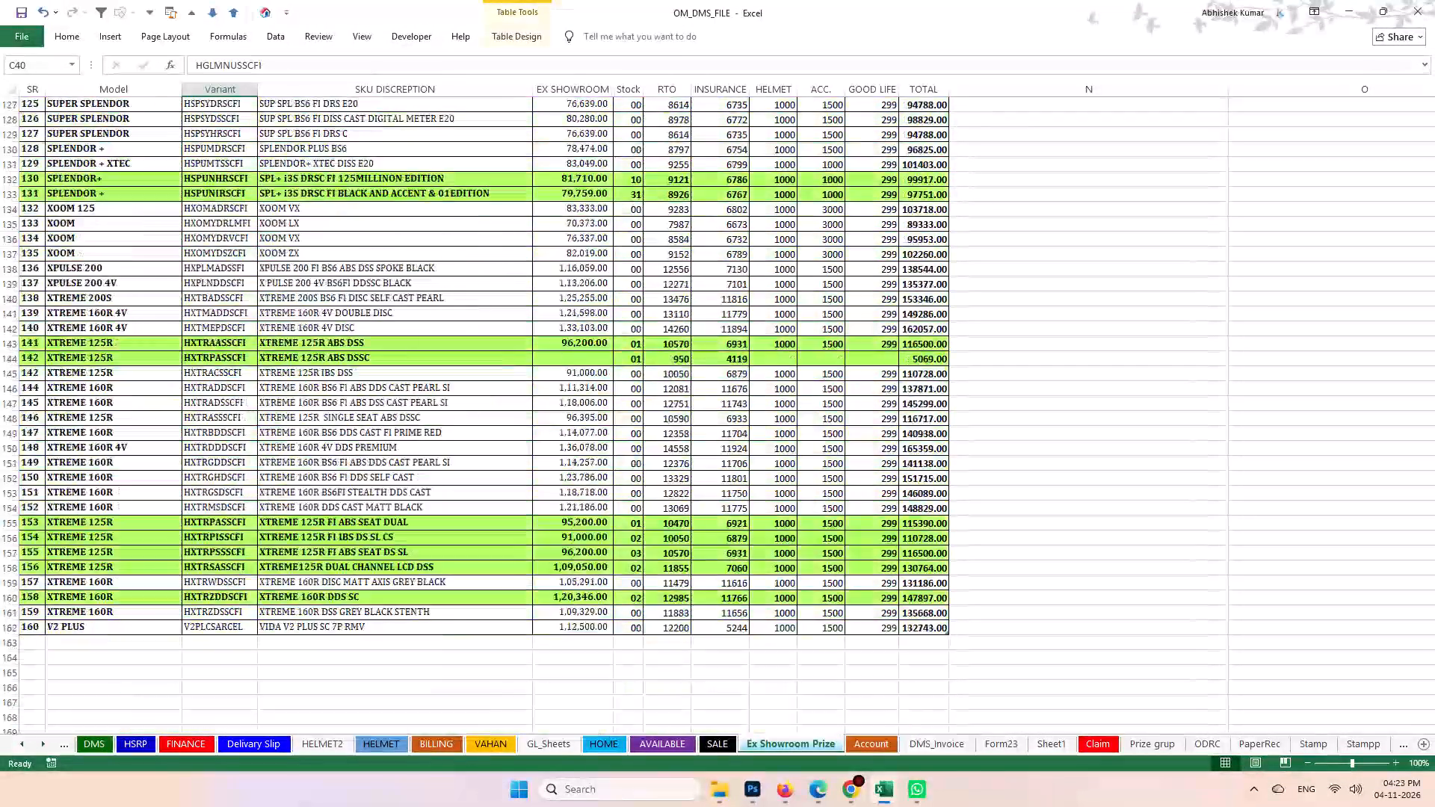
scroll(391, 489, down, 2)
scroll(391, 489, up, 3)
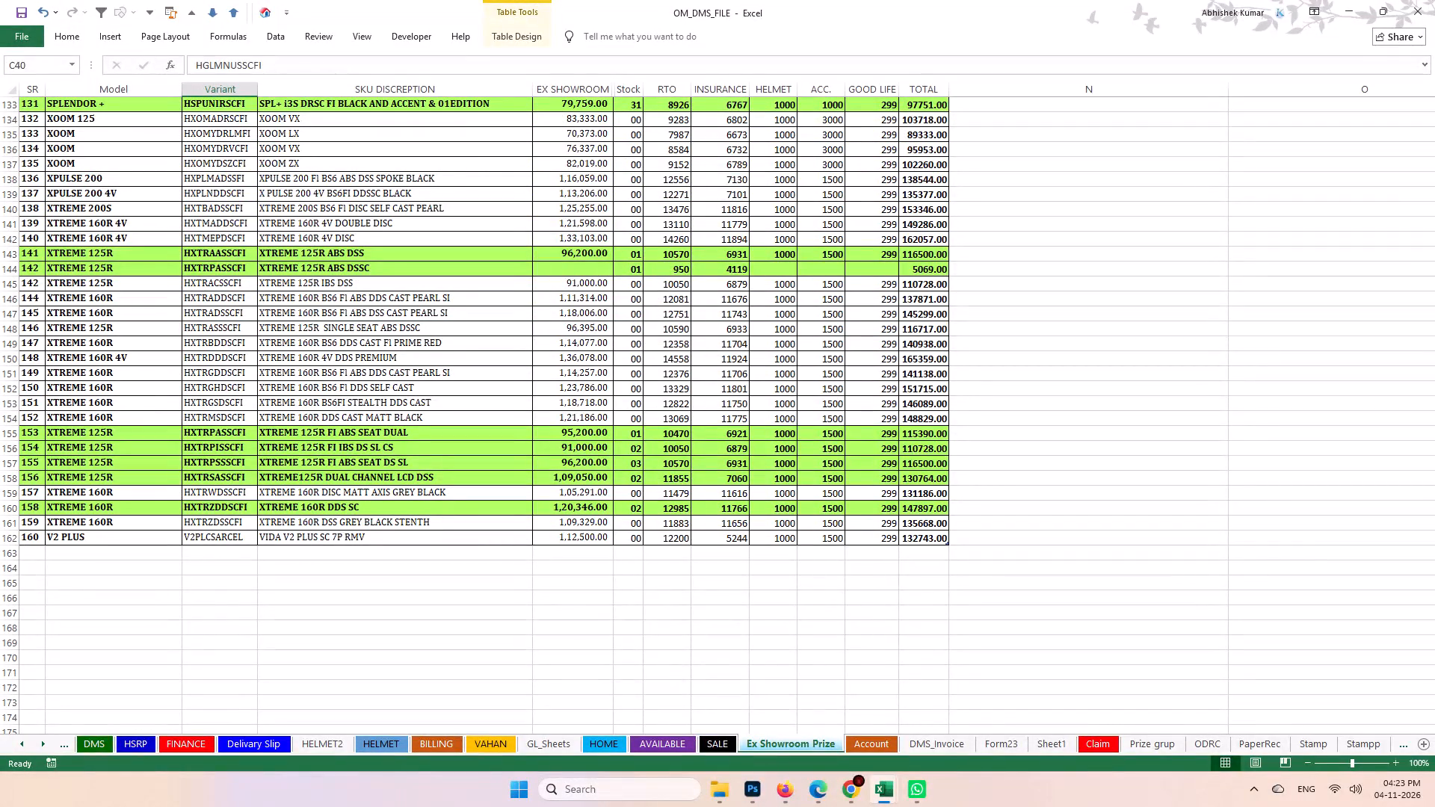
Copy the variant code HXTRPASSCFI from the new XTREME 125R ABS DSSC row.
click(564, 270)
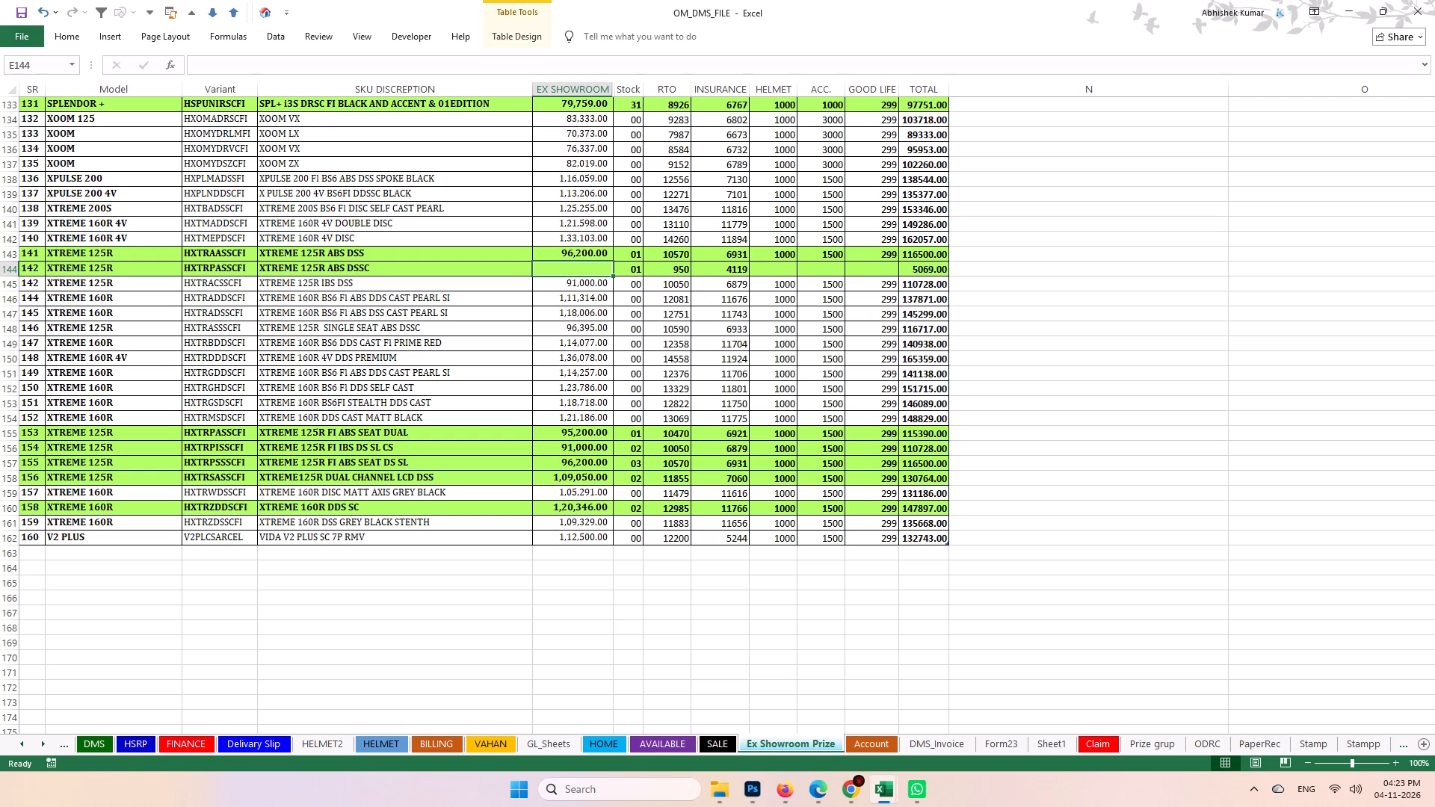
double_click(233, 267)
double_click(233, 267)
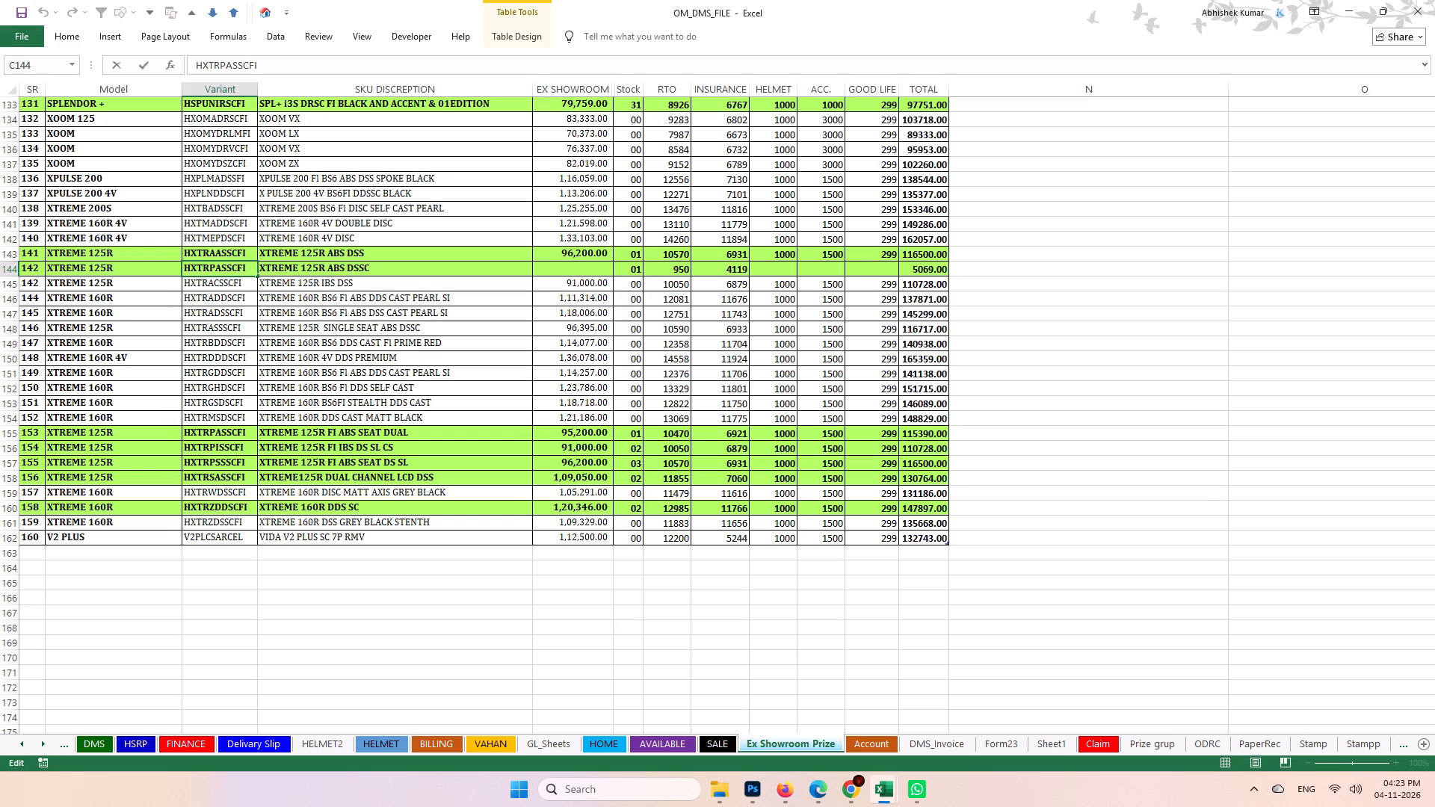
key(ctrl+c)
click(611, 415)
Switch to Chrome, go to the Enquiry screen, list All Enquiries and open the first enquiry in the list.
click(848, 791)
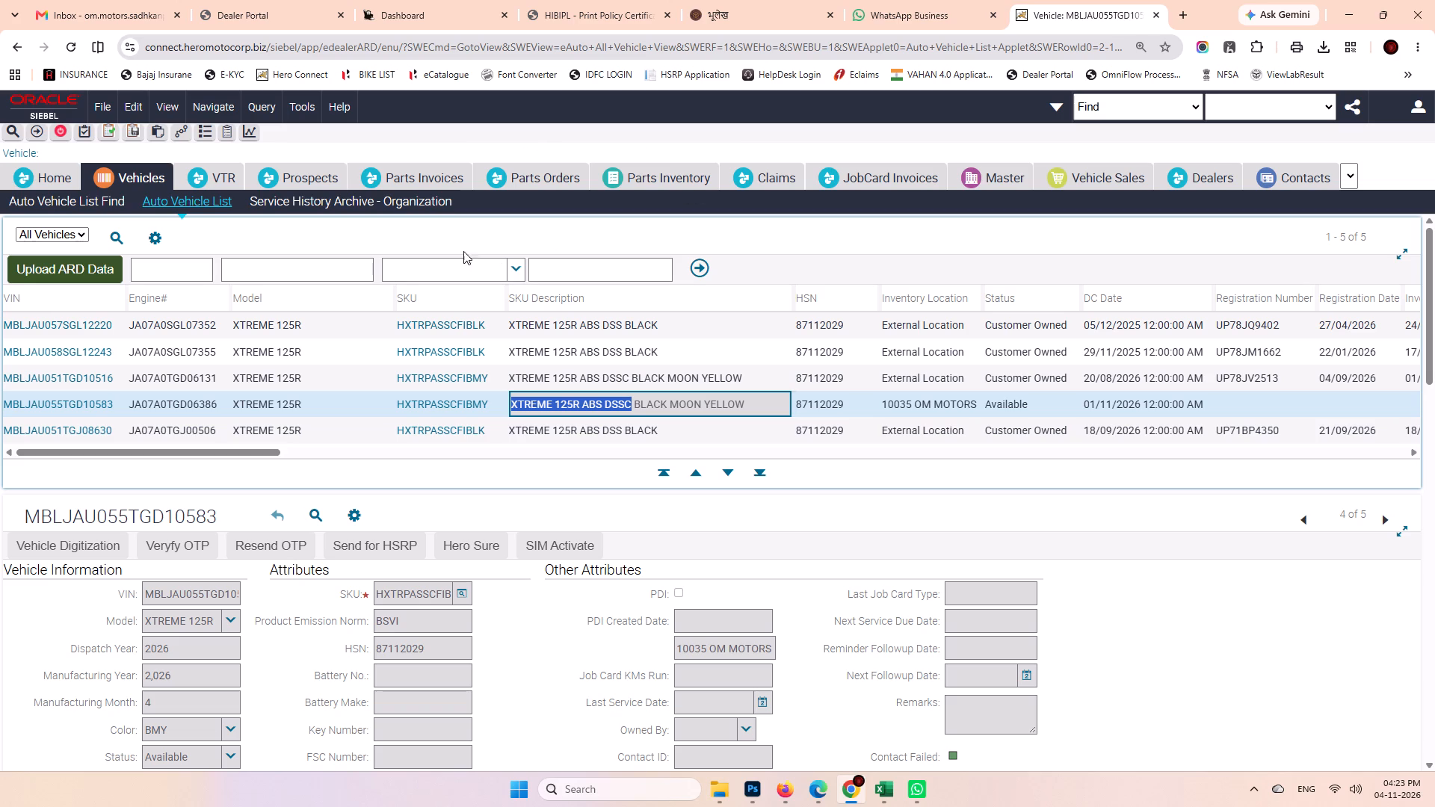
click(54, 393)
click(201, 409)
click(94, 398)
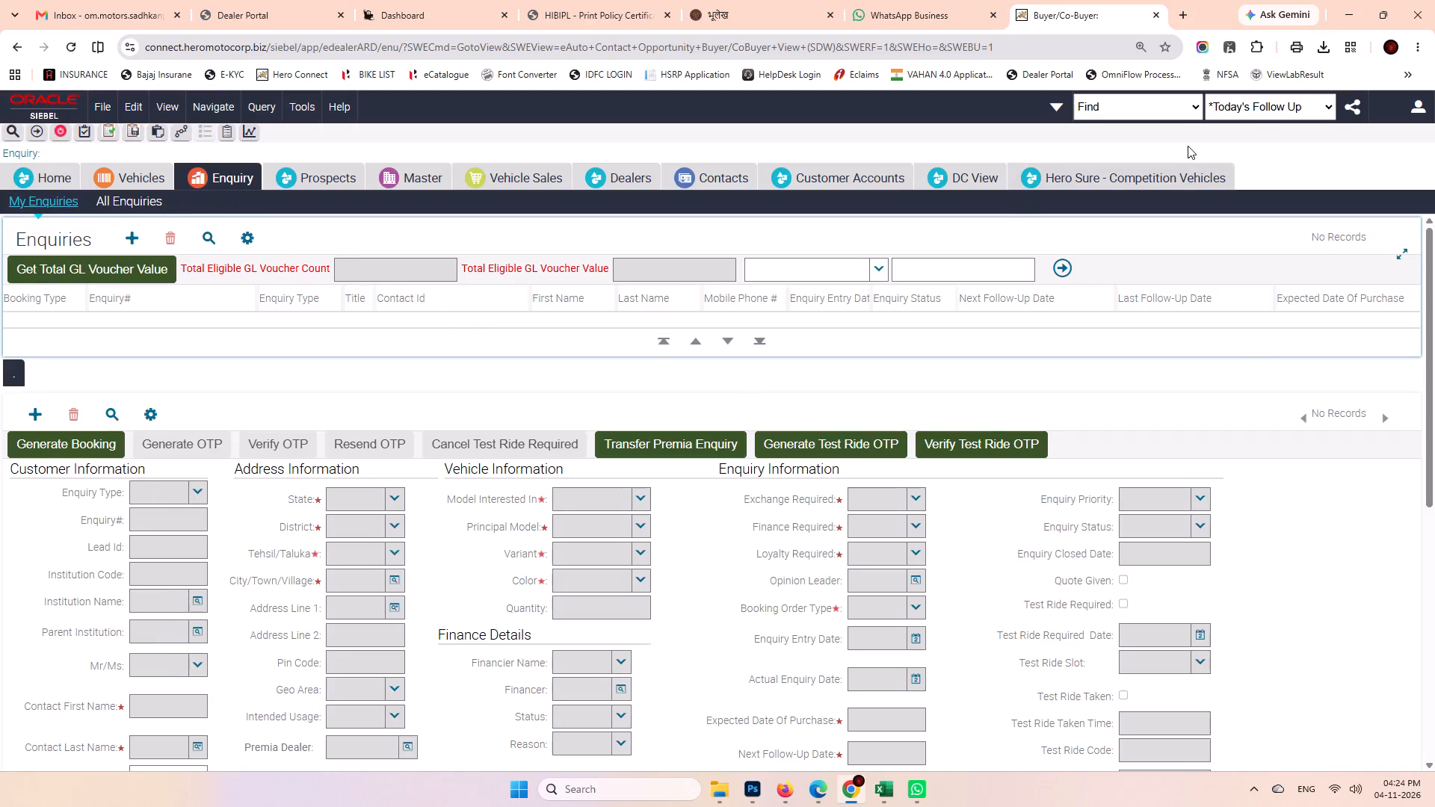
click(1268, 116)
click(1259, 239)
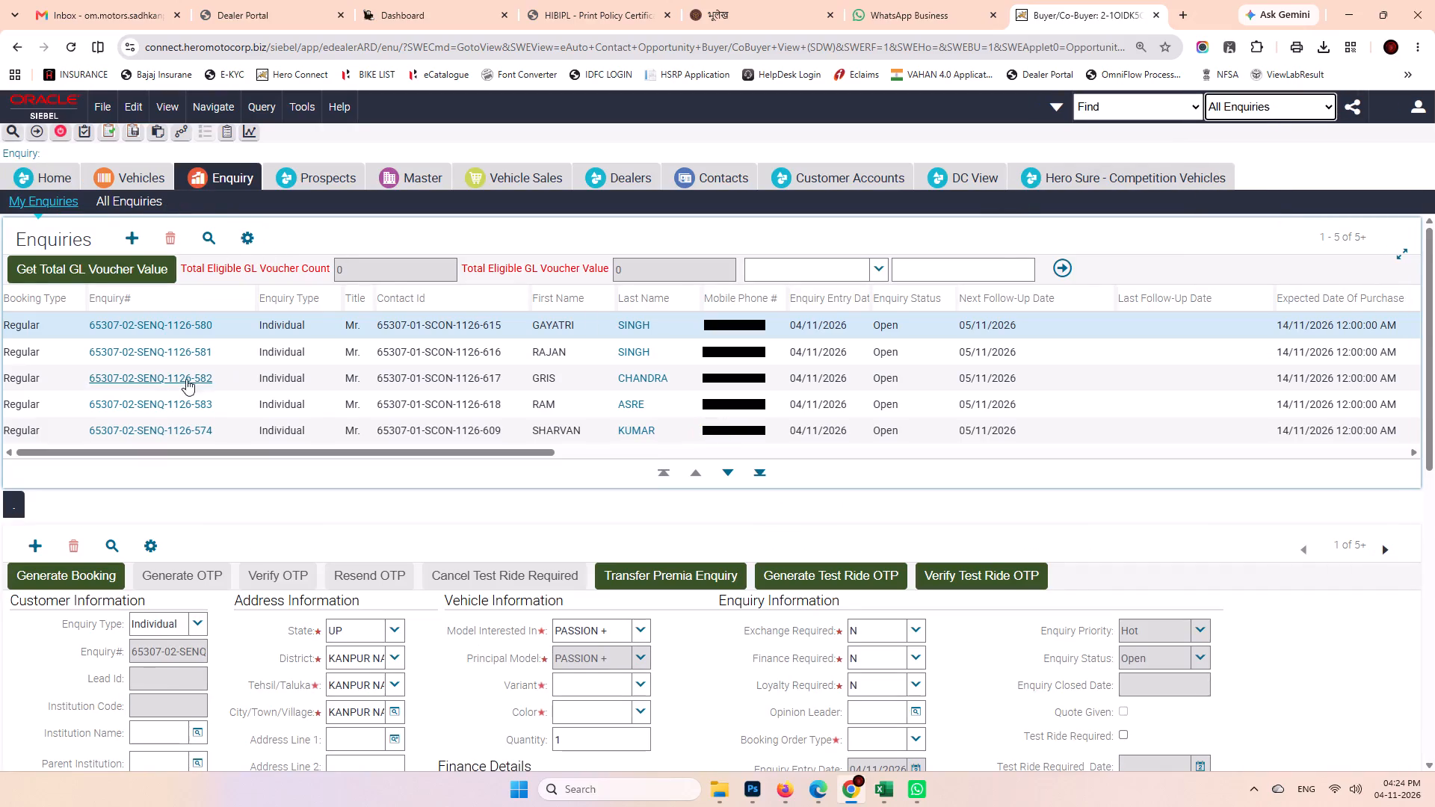
click(192, 325)
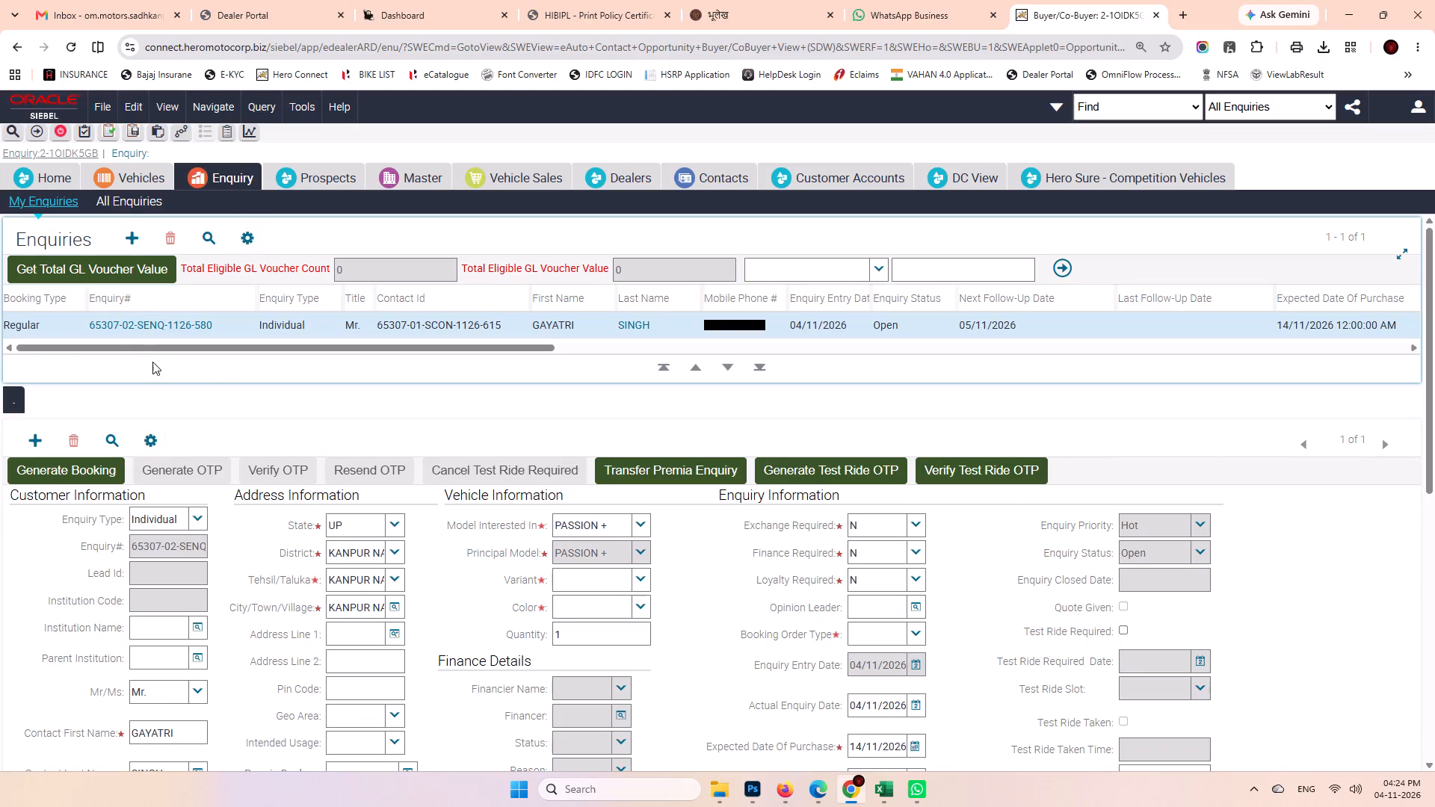
Add a new vehicle record in the opened enquiry's Vehicles section.
scroll(143, 370, down, 5)
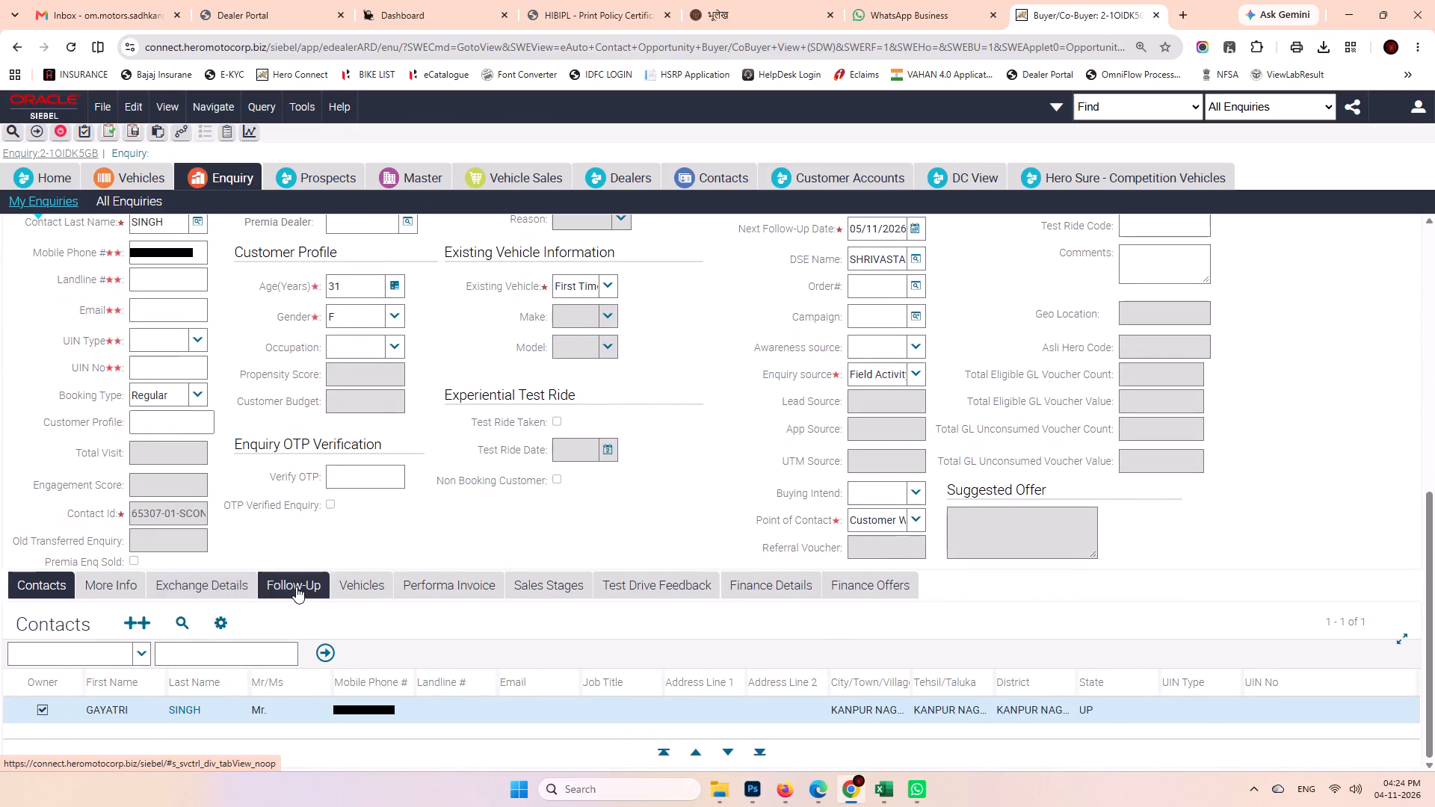
click(364, 586)
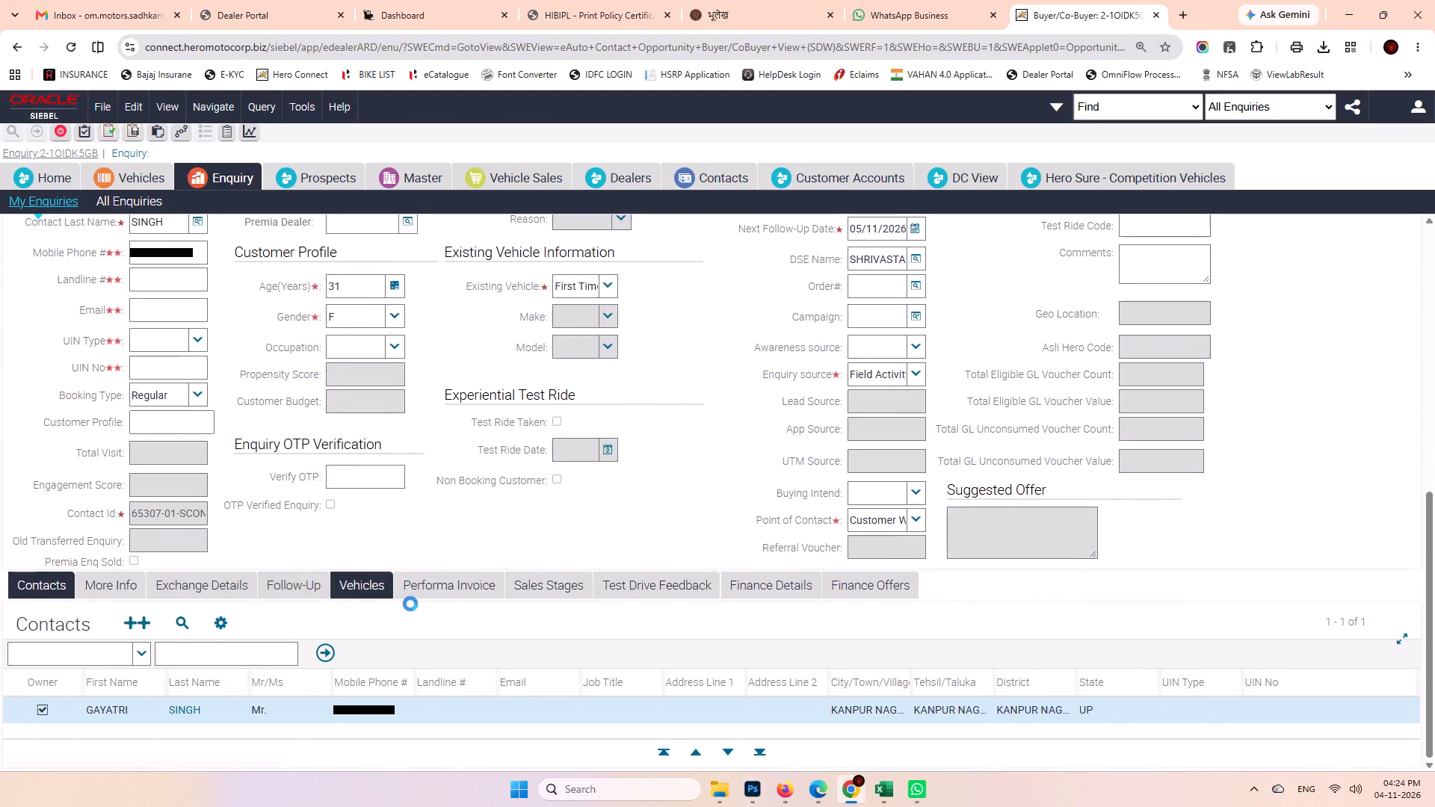
scroll(406, 634, down, 2)
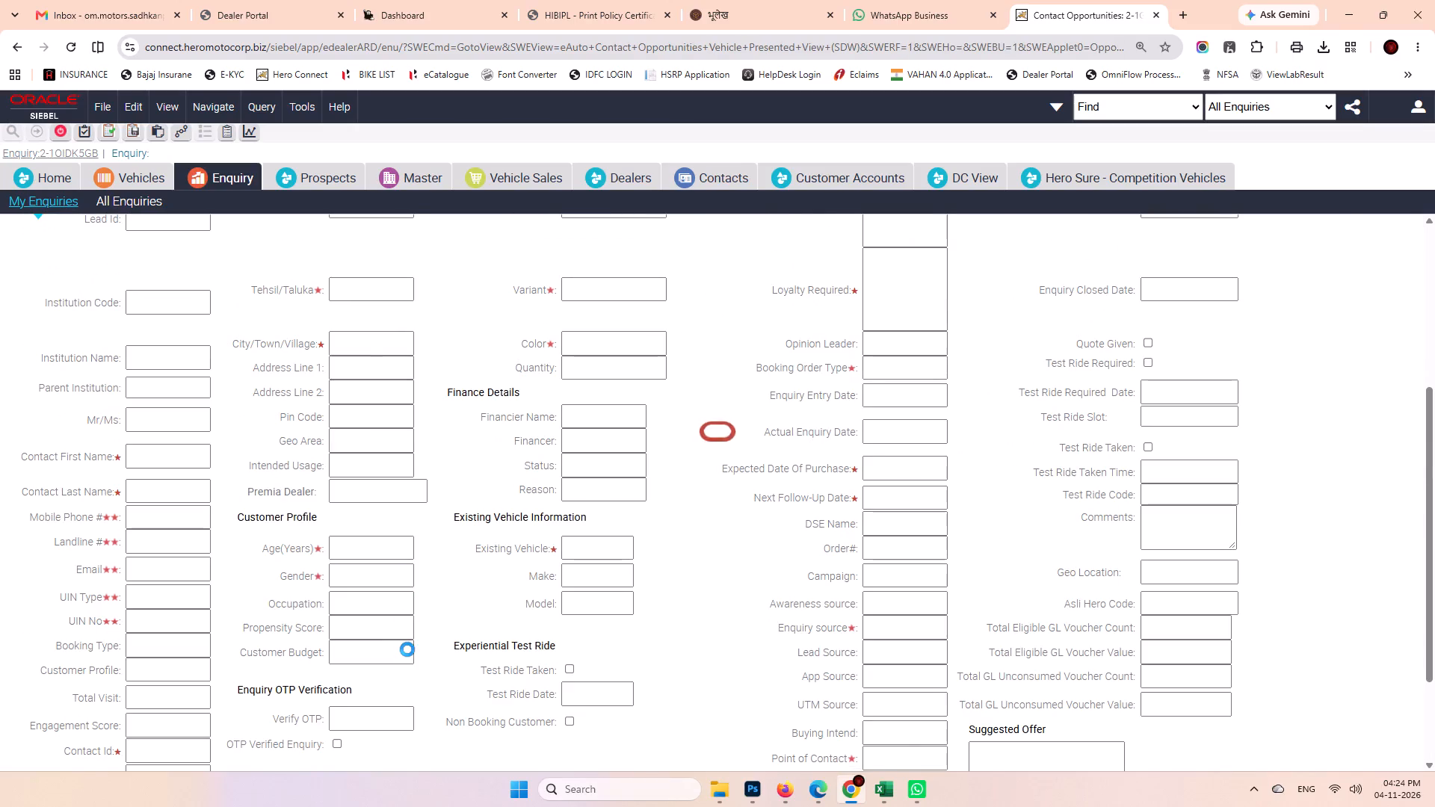
scroll(407, 649, down, 7)
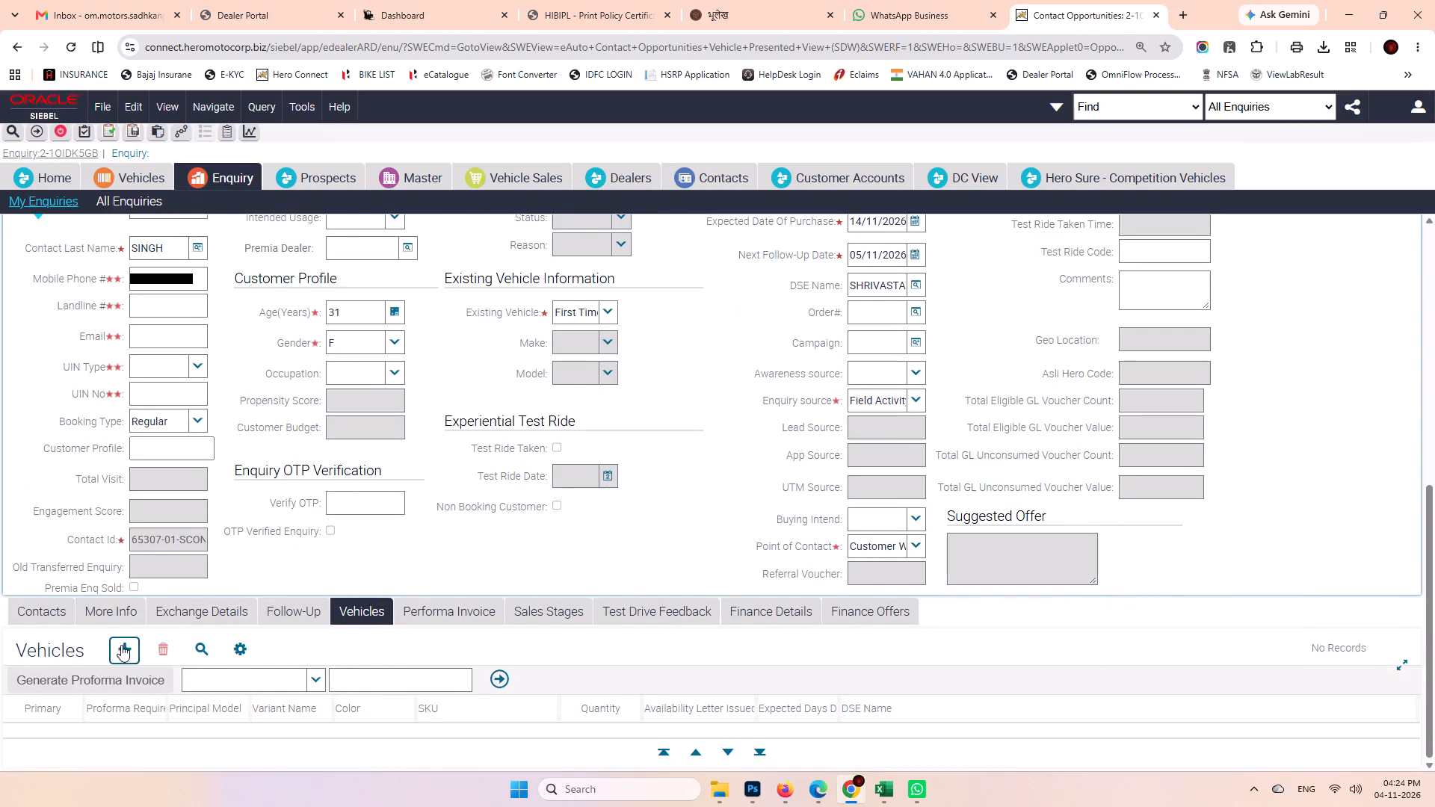
click(120, 645)
scroll(229, 724, down, 2)
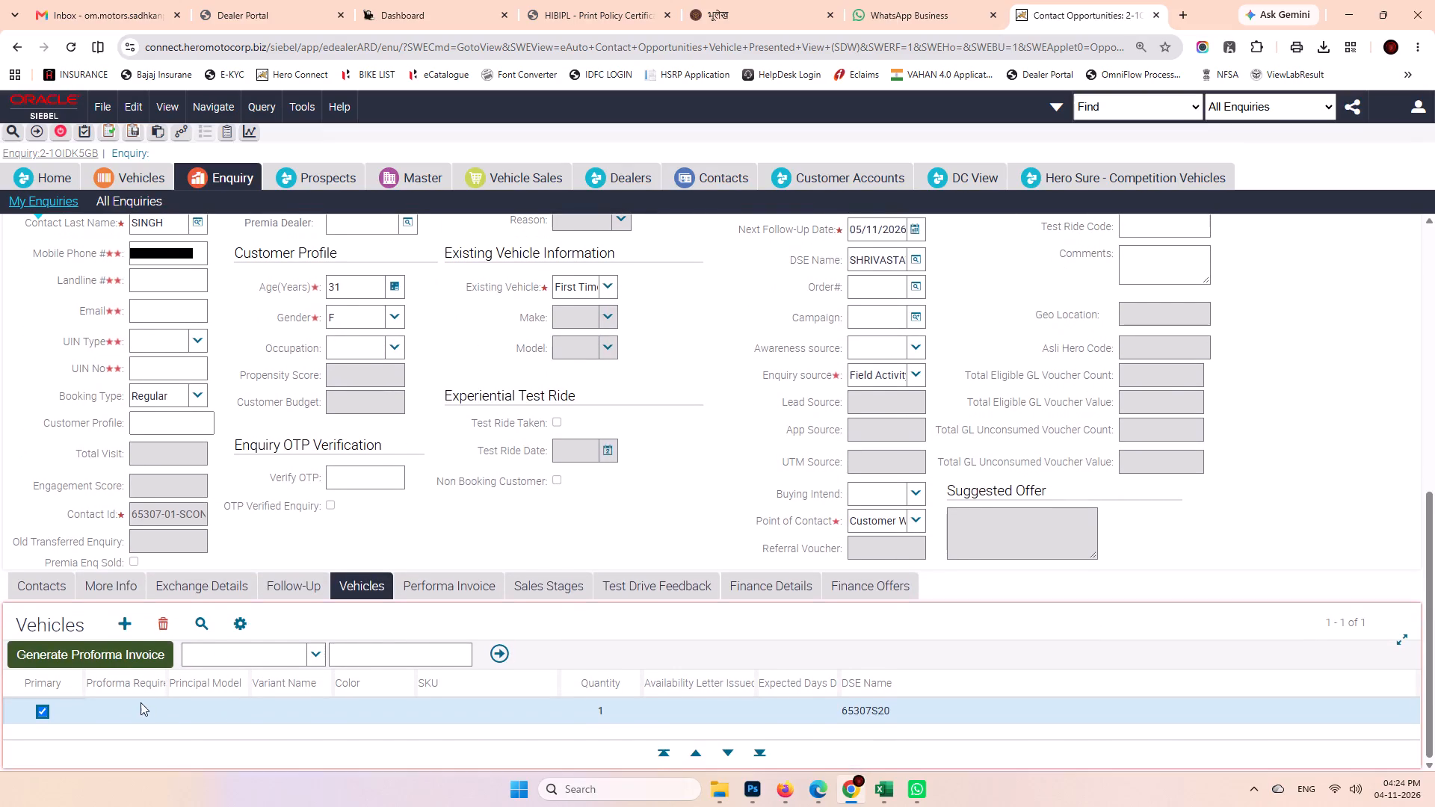
Enter the copied code HXTRPASSCFI as the SKU of the enquiry's new vehicle record.
click(136, 696)
click(215, 714)
click(313, 714)
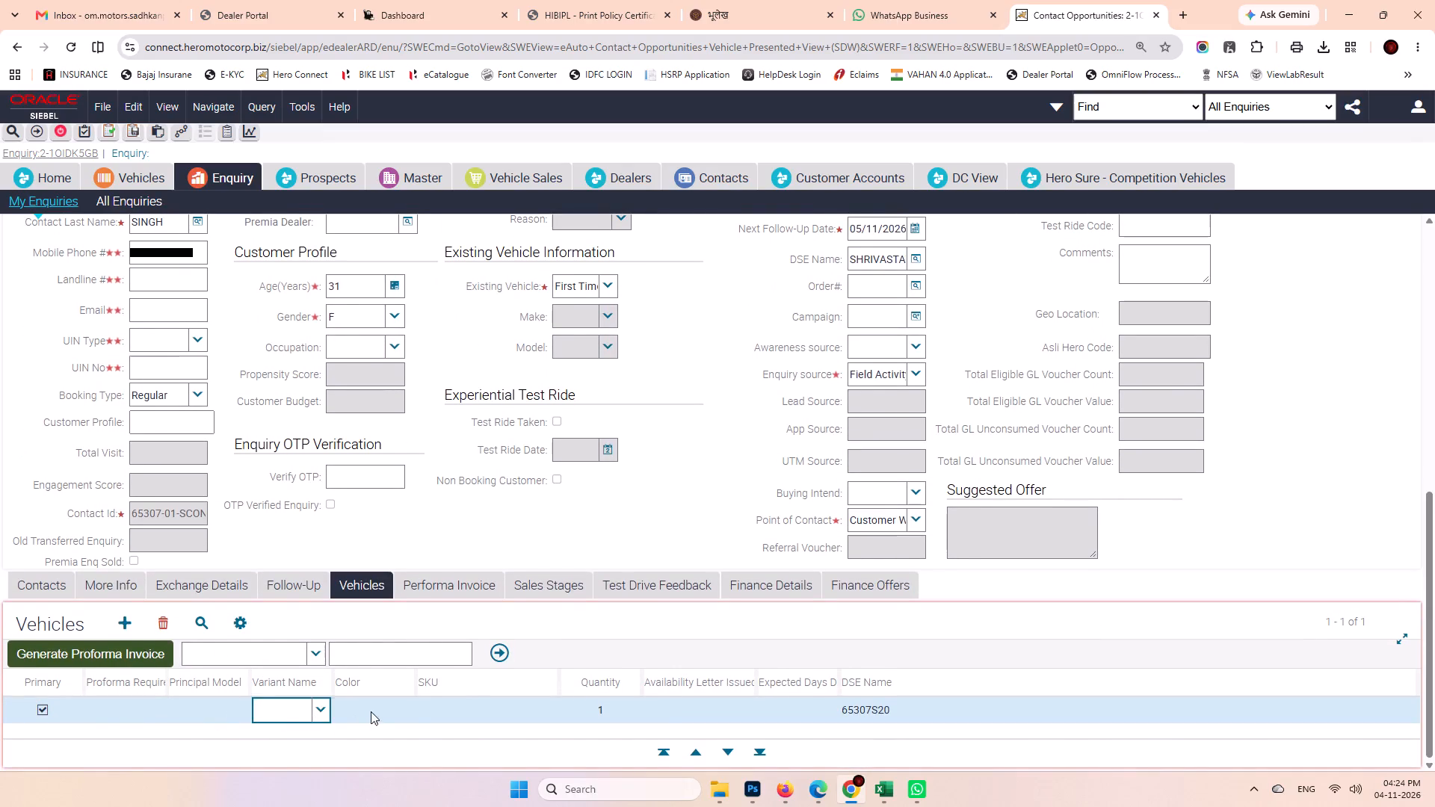
click(376, 711)
click(477, 709)
key(ctrl+v)
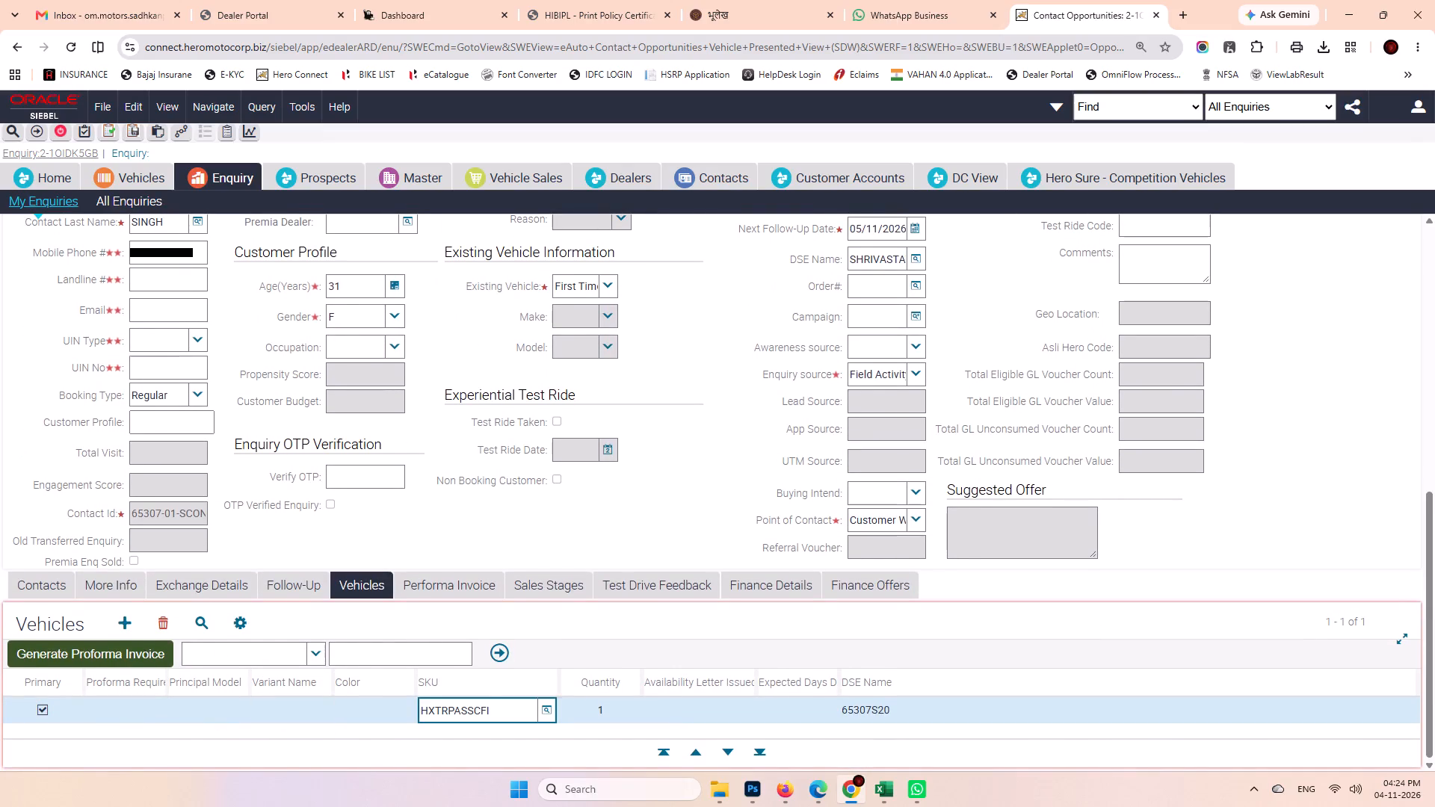
key(Tab)
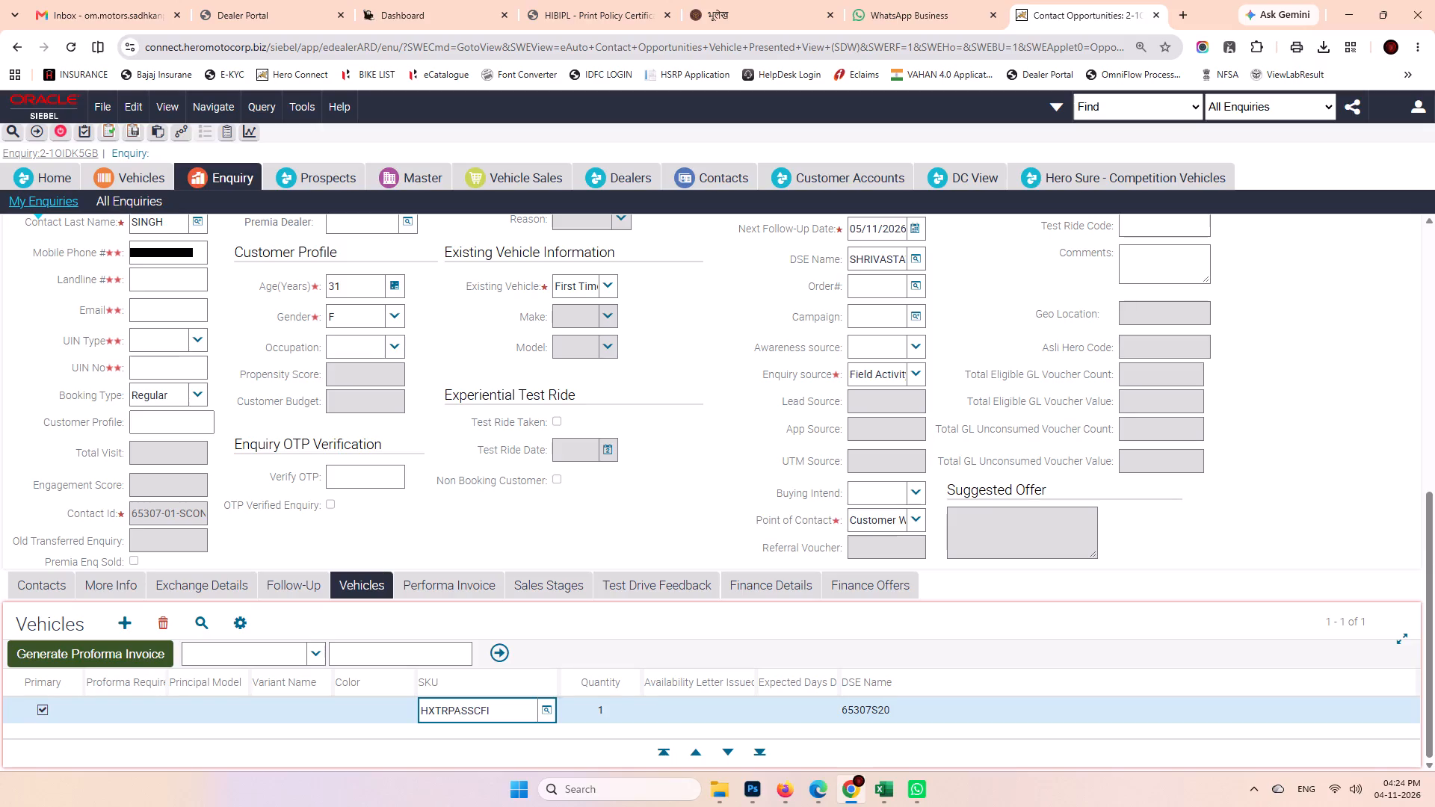
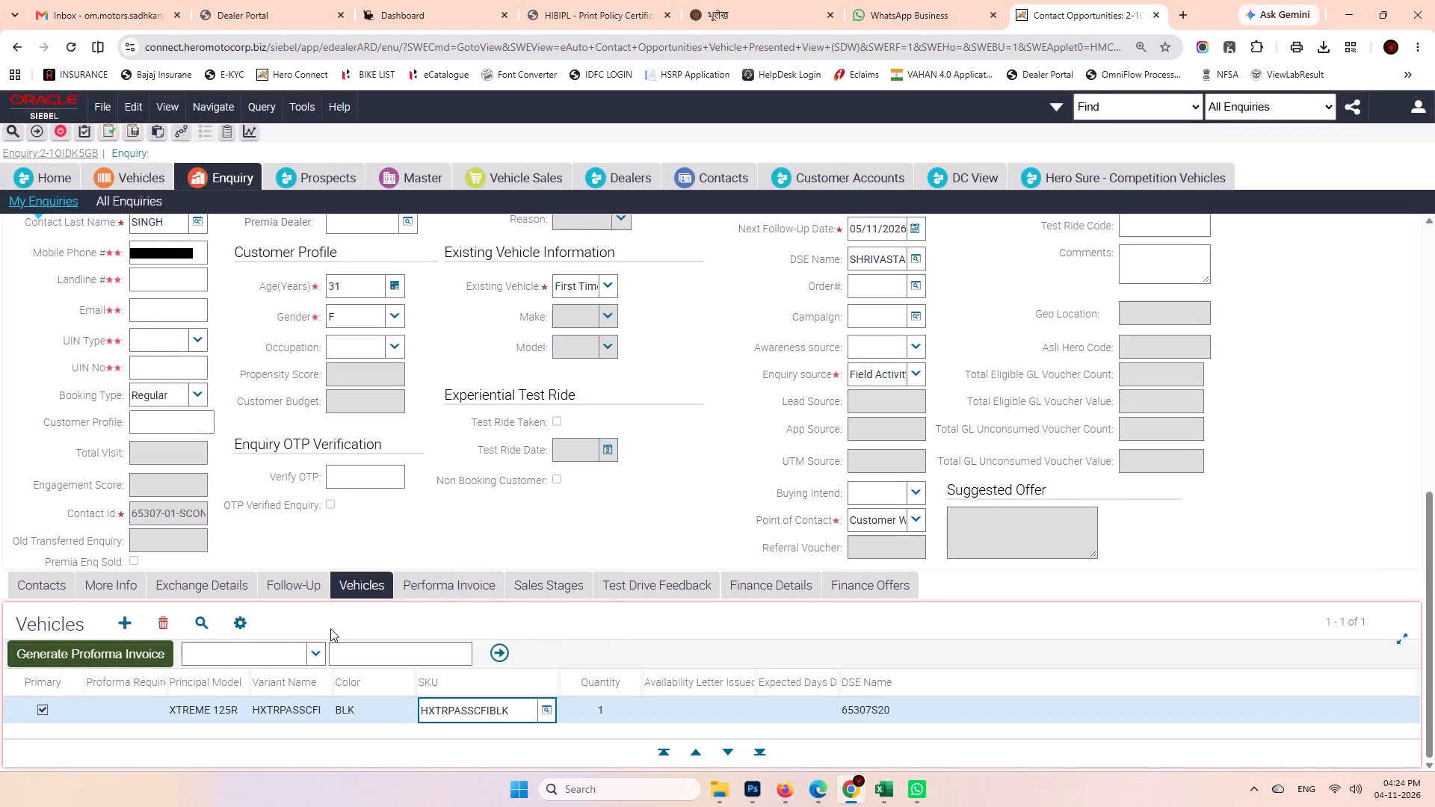
Mark the enquiry's XTREME 125R vehicle record as proforma required and generate its proforma invoice.
click(81, 647)
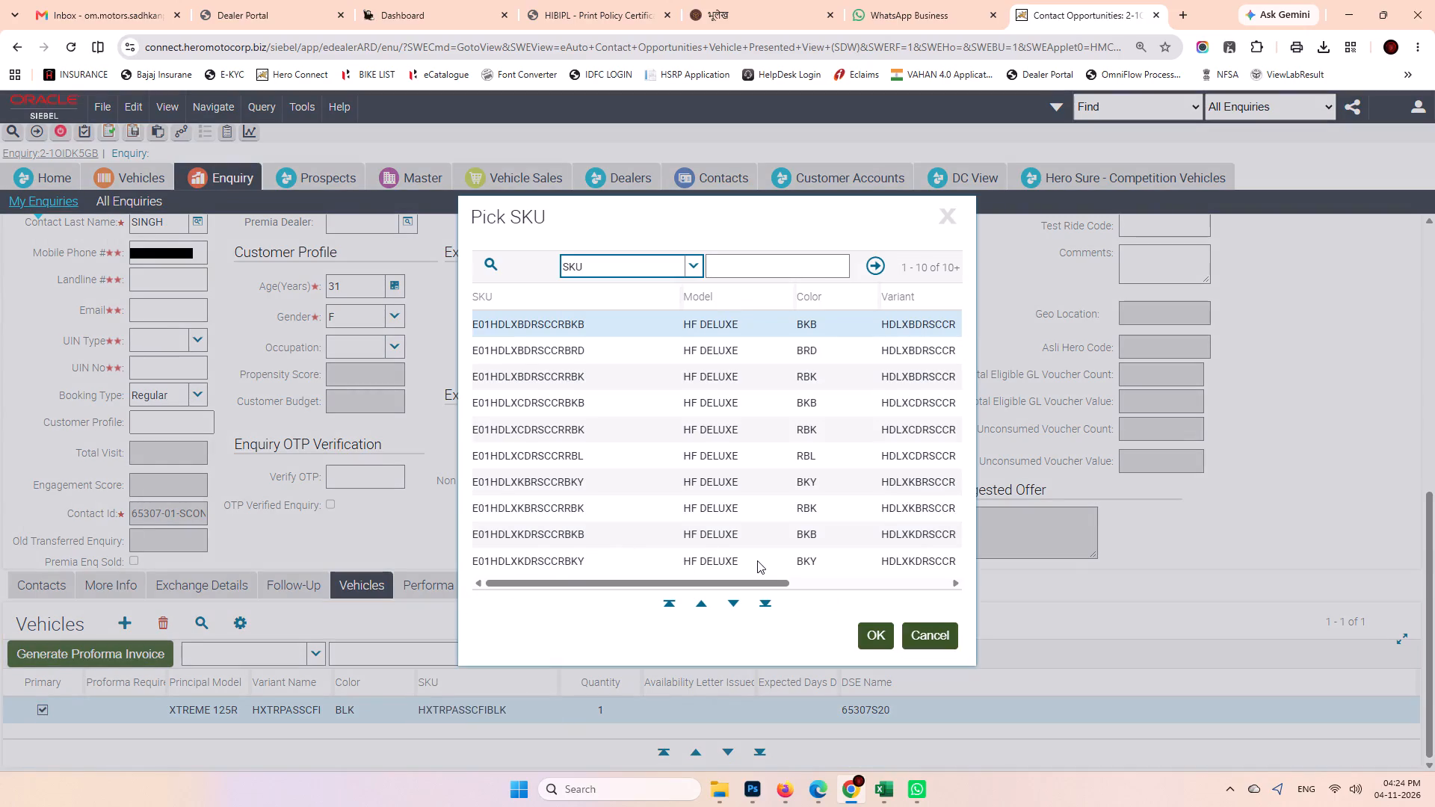
click(938, 638)
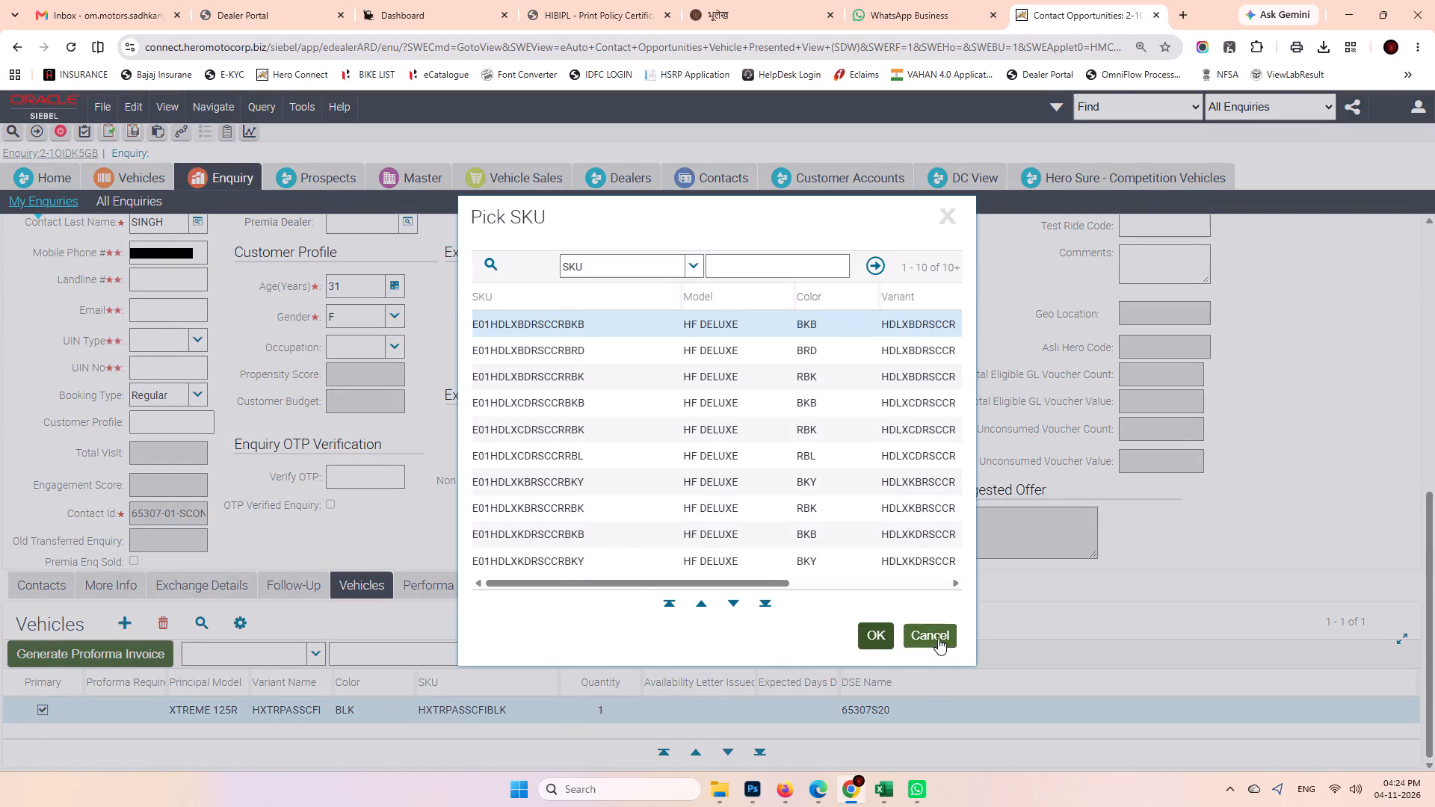
click(129, 716)
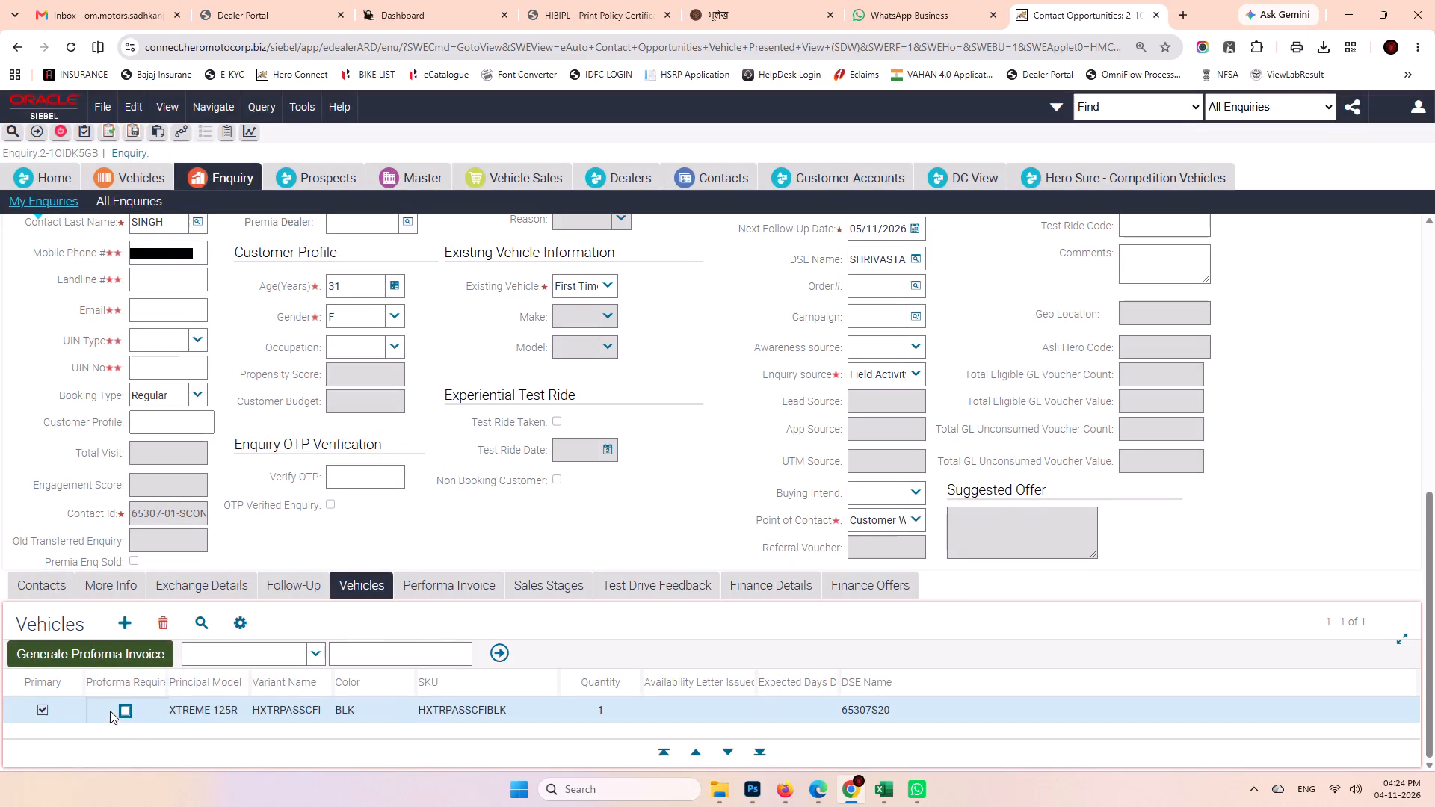
click(120, 710)
click(133, 655)
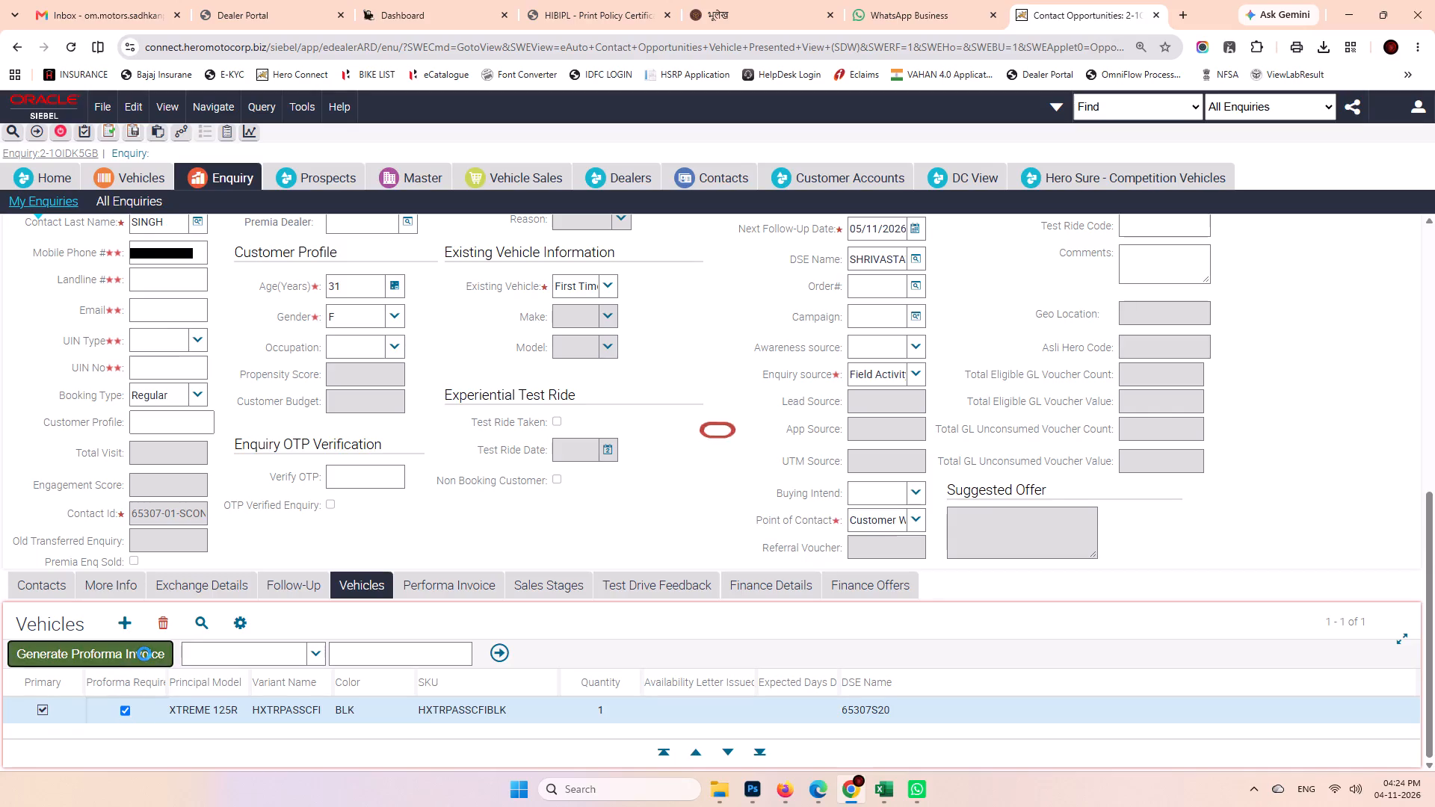
drag(838, 189, 838, 180)
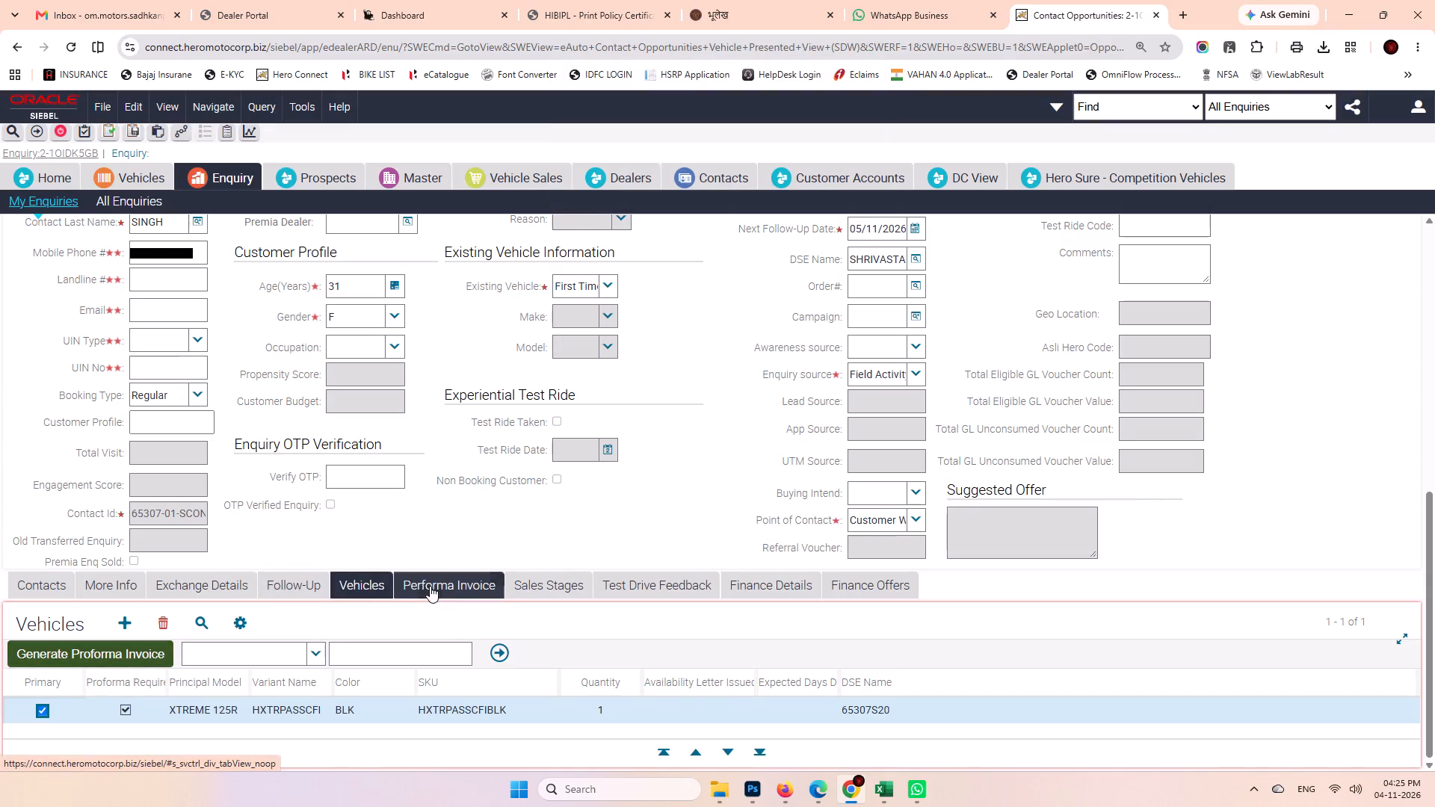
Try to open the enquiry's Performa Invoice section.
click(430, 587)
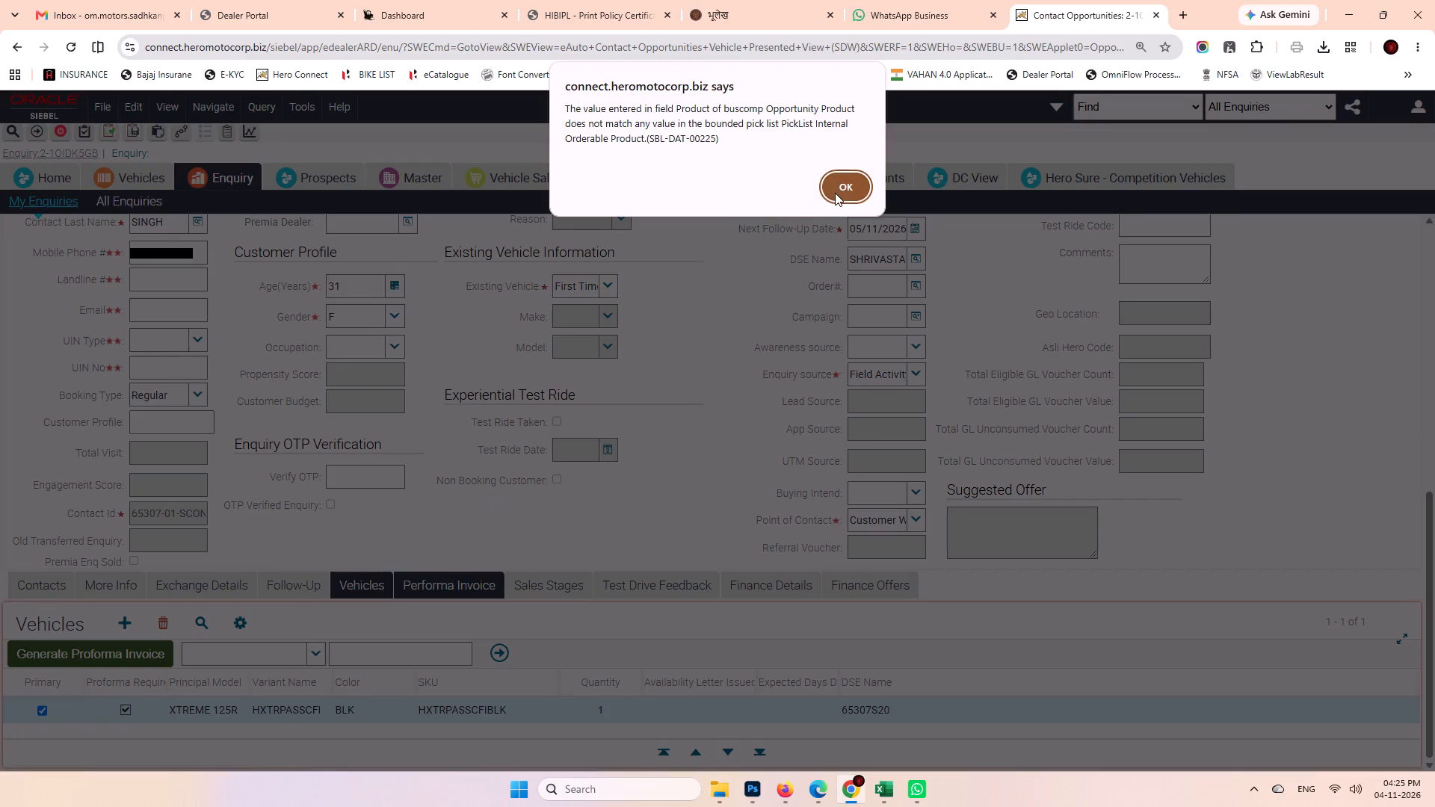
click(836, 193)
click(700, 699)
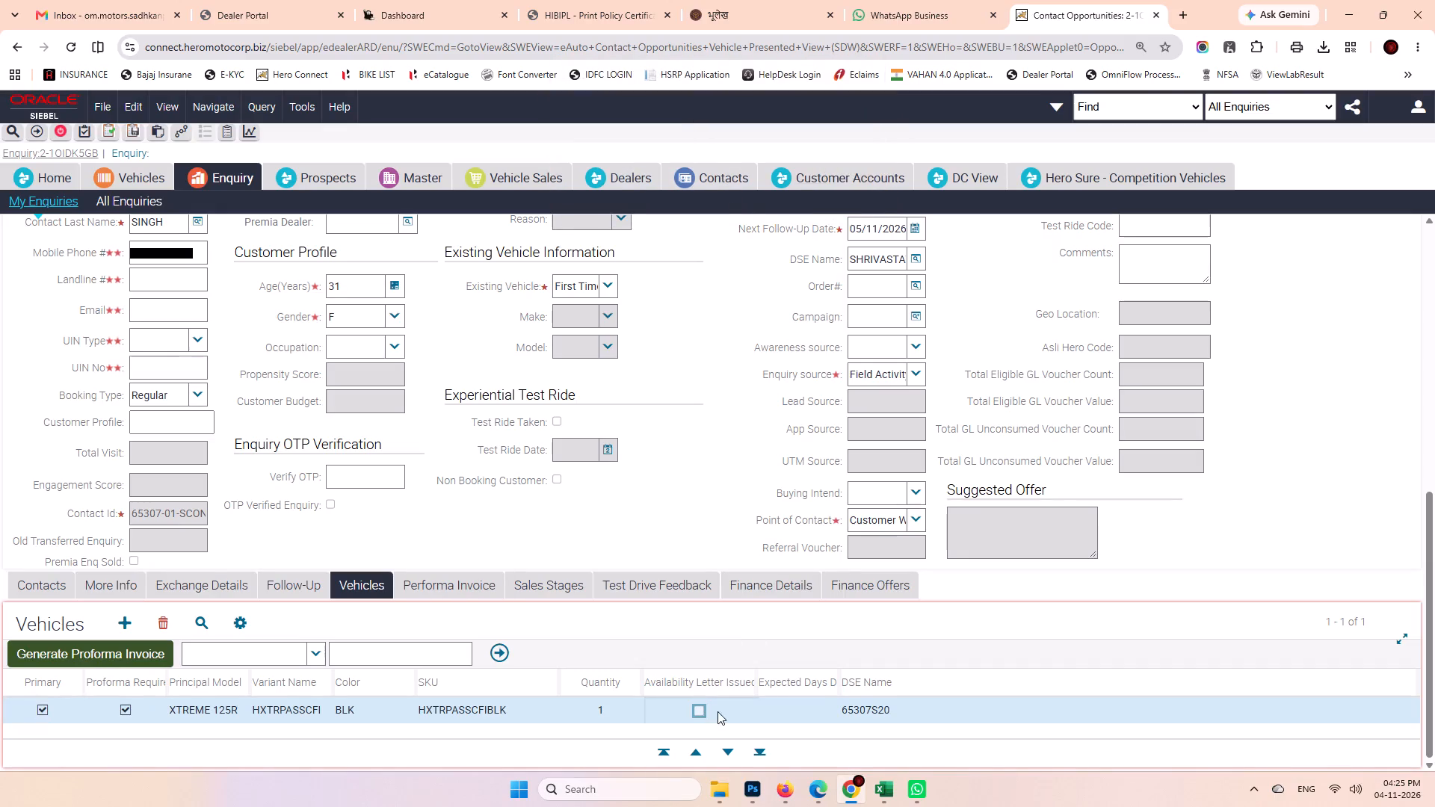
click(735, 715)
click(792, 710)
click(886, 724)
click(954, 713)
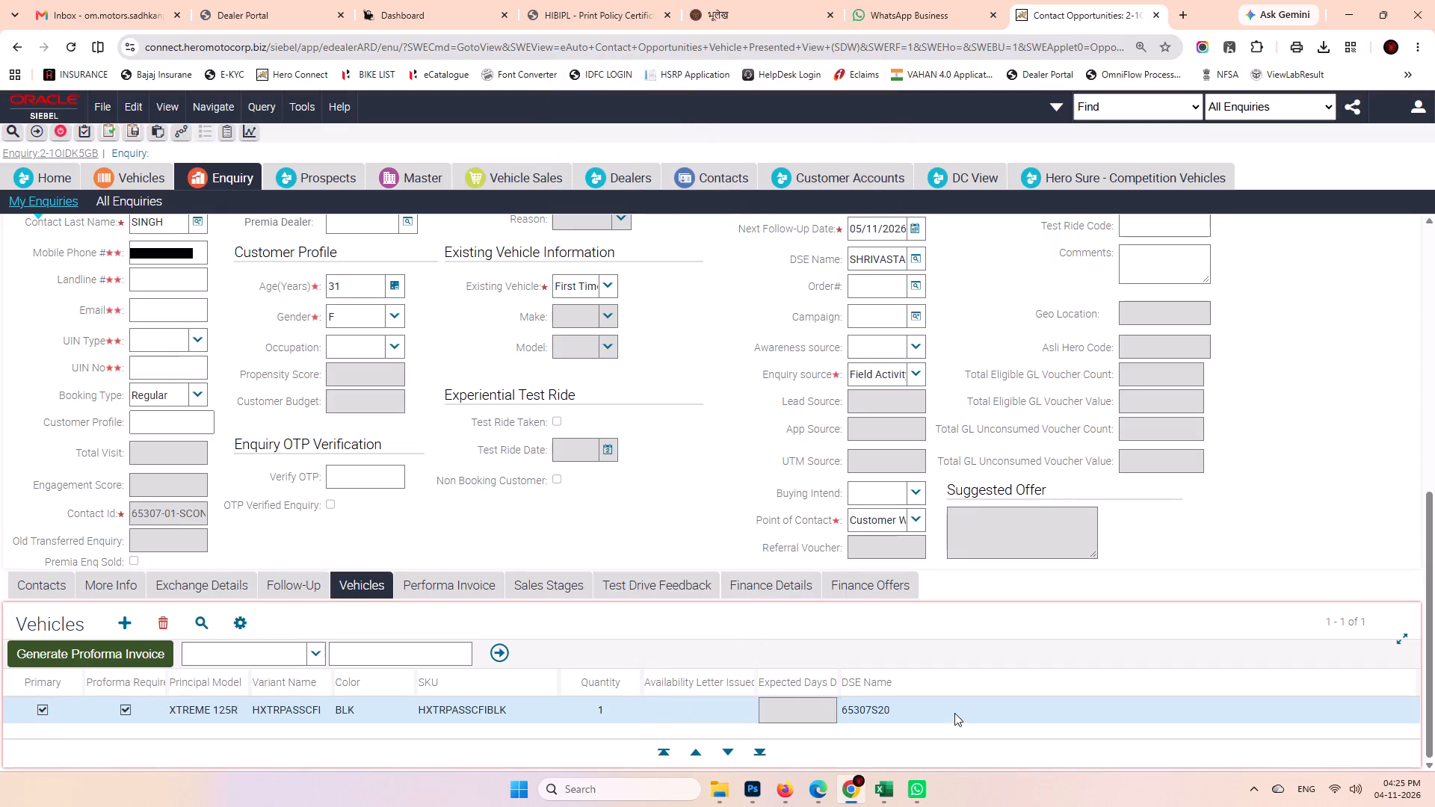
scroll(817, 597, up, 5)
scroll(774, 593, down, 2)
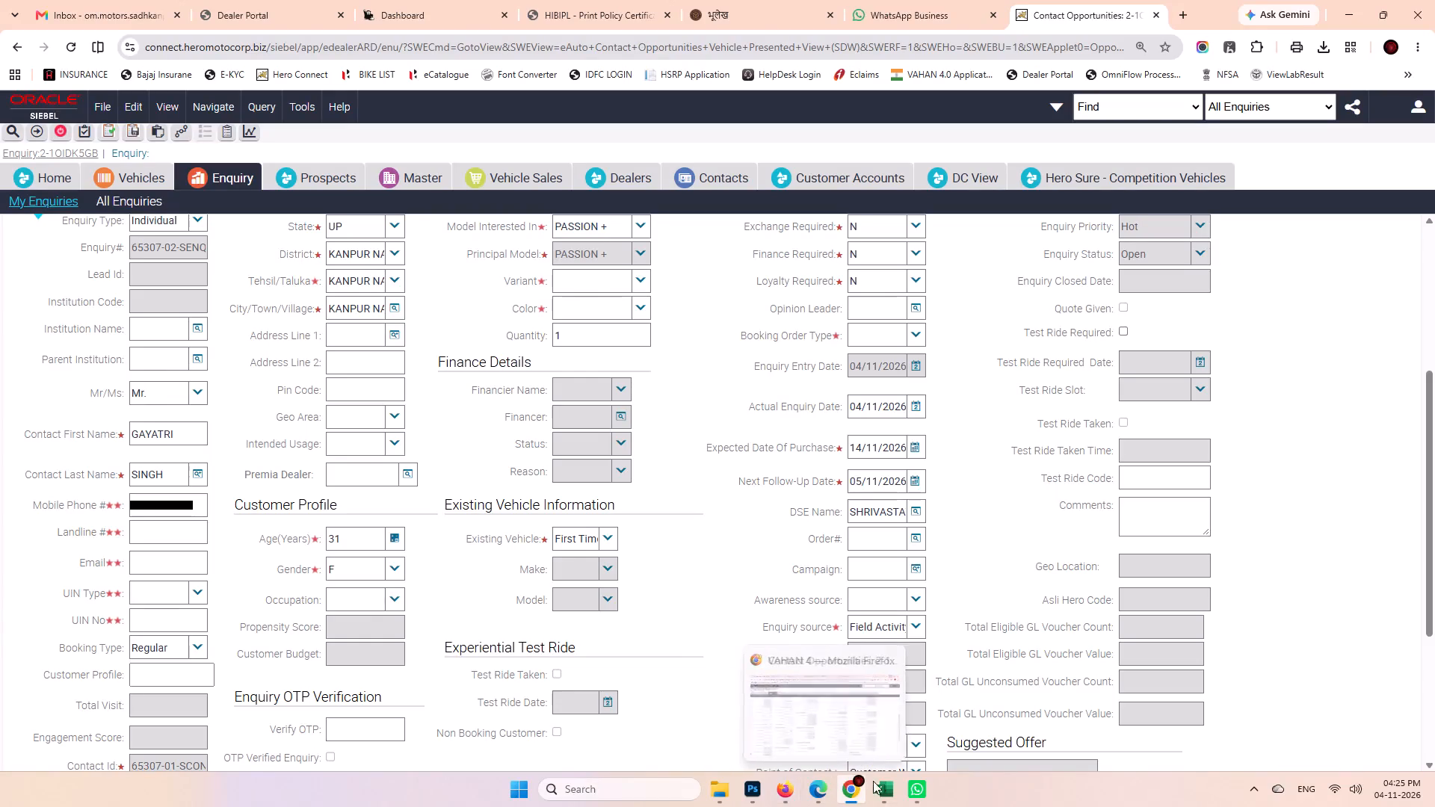
Switch to OM_DMS_FILE in Excel and select the empty Ex Showroom price cell of the XTREME 125R ABS DSSC row.
click(857, 720)
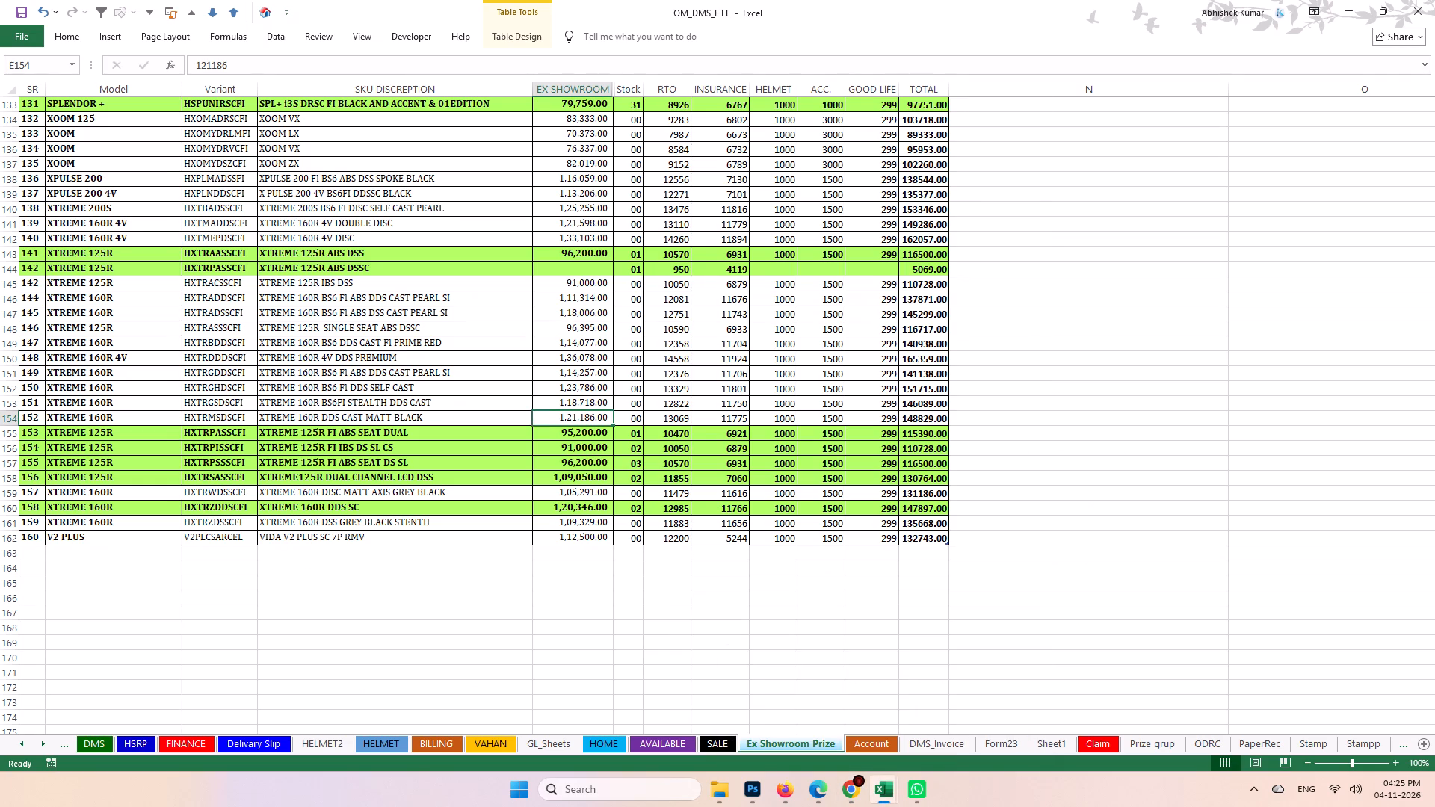
click(587, 272)
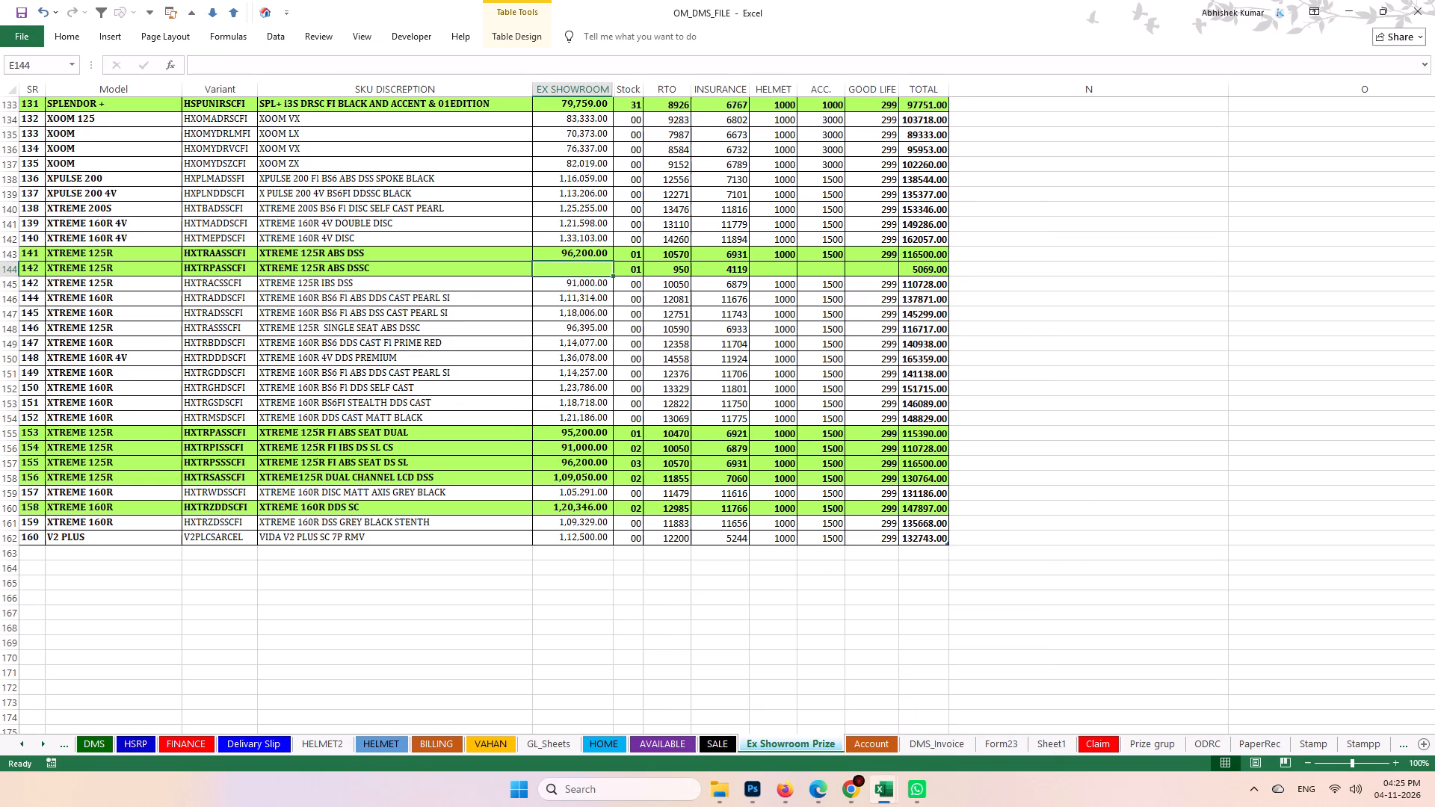
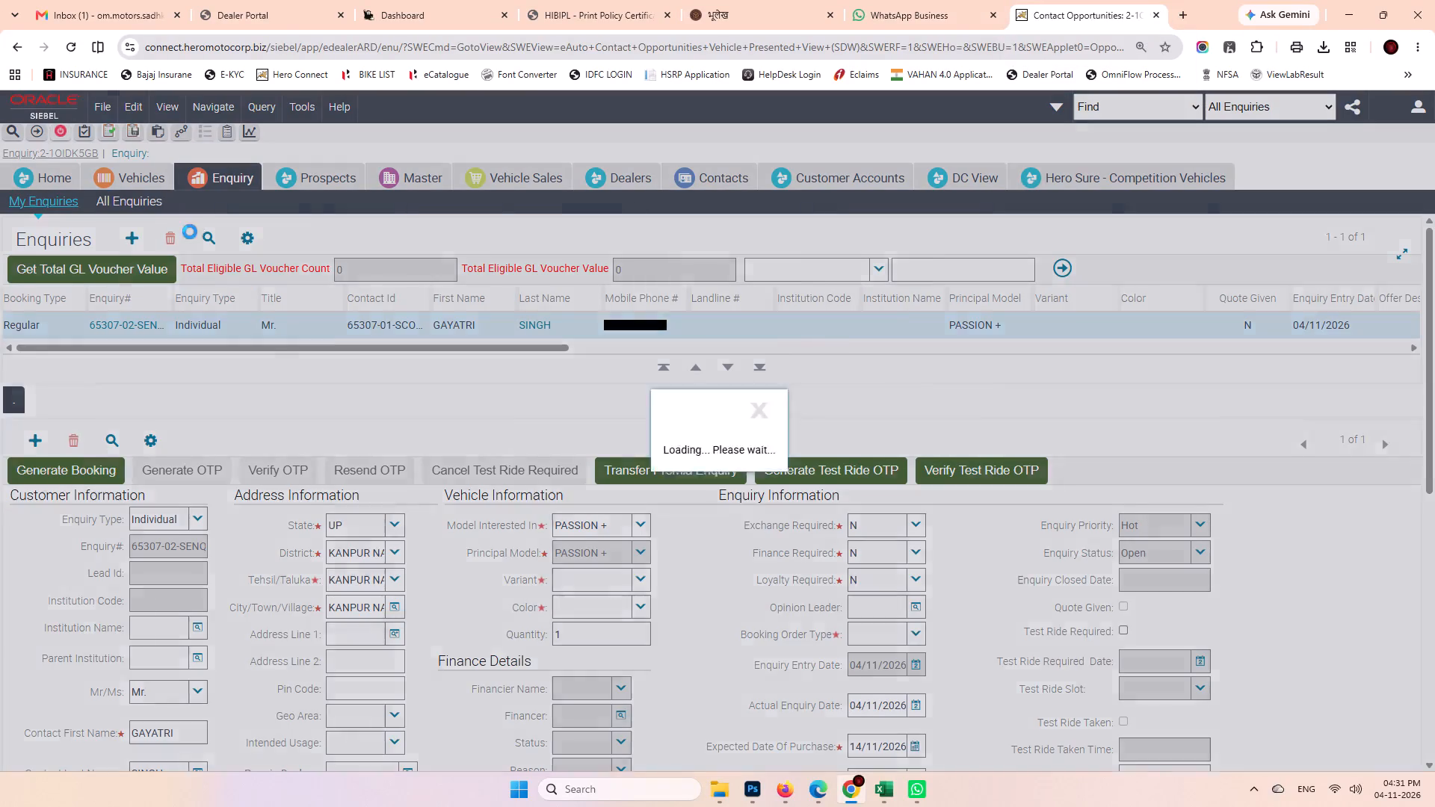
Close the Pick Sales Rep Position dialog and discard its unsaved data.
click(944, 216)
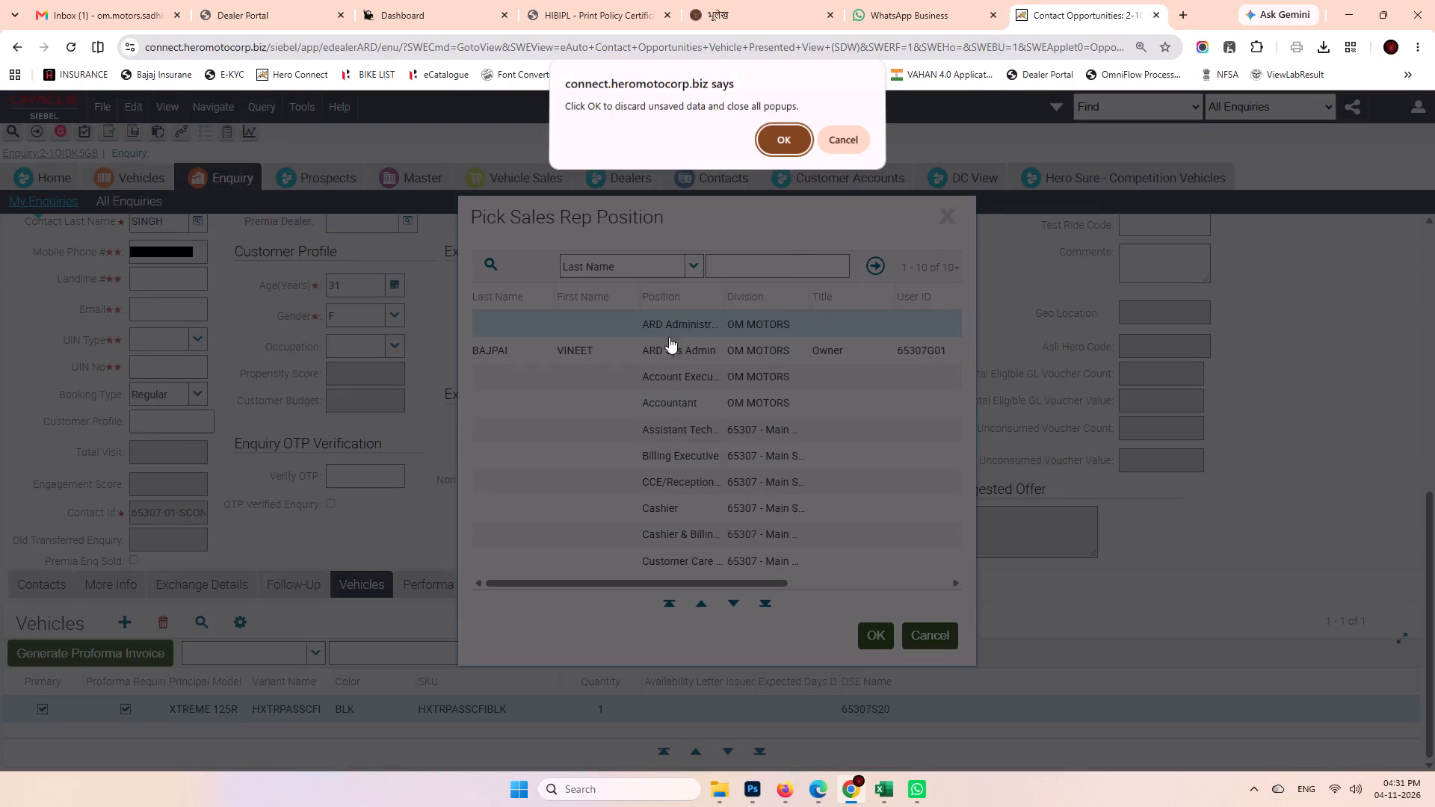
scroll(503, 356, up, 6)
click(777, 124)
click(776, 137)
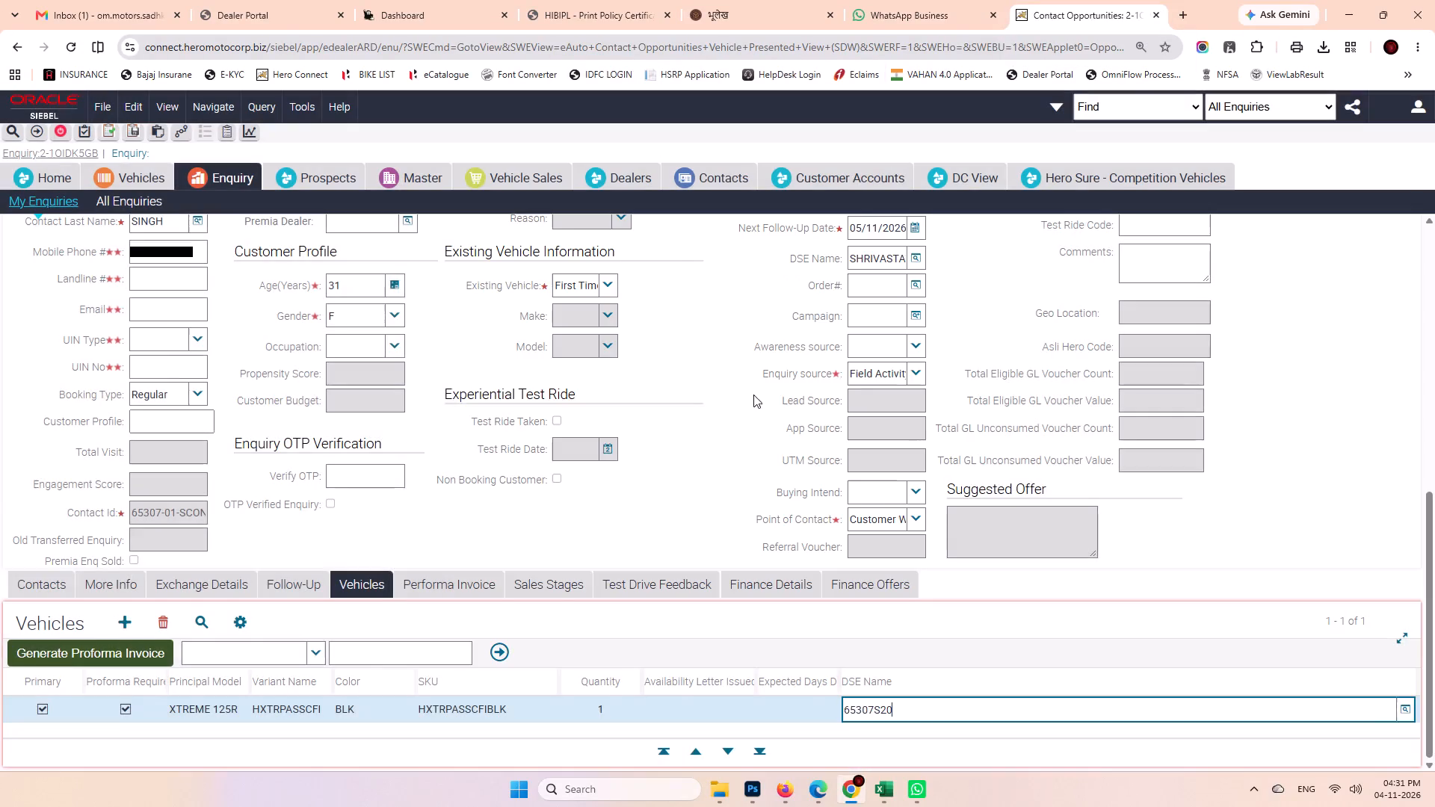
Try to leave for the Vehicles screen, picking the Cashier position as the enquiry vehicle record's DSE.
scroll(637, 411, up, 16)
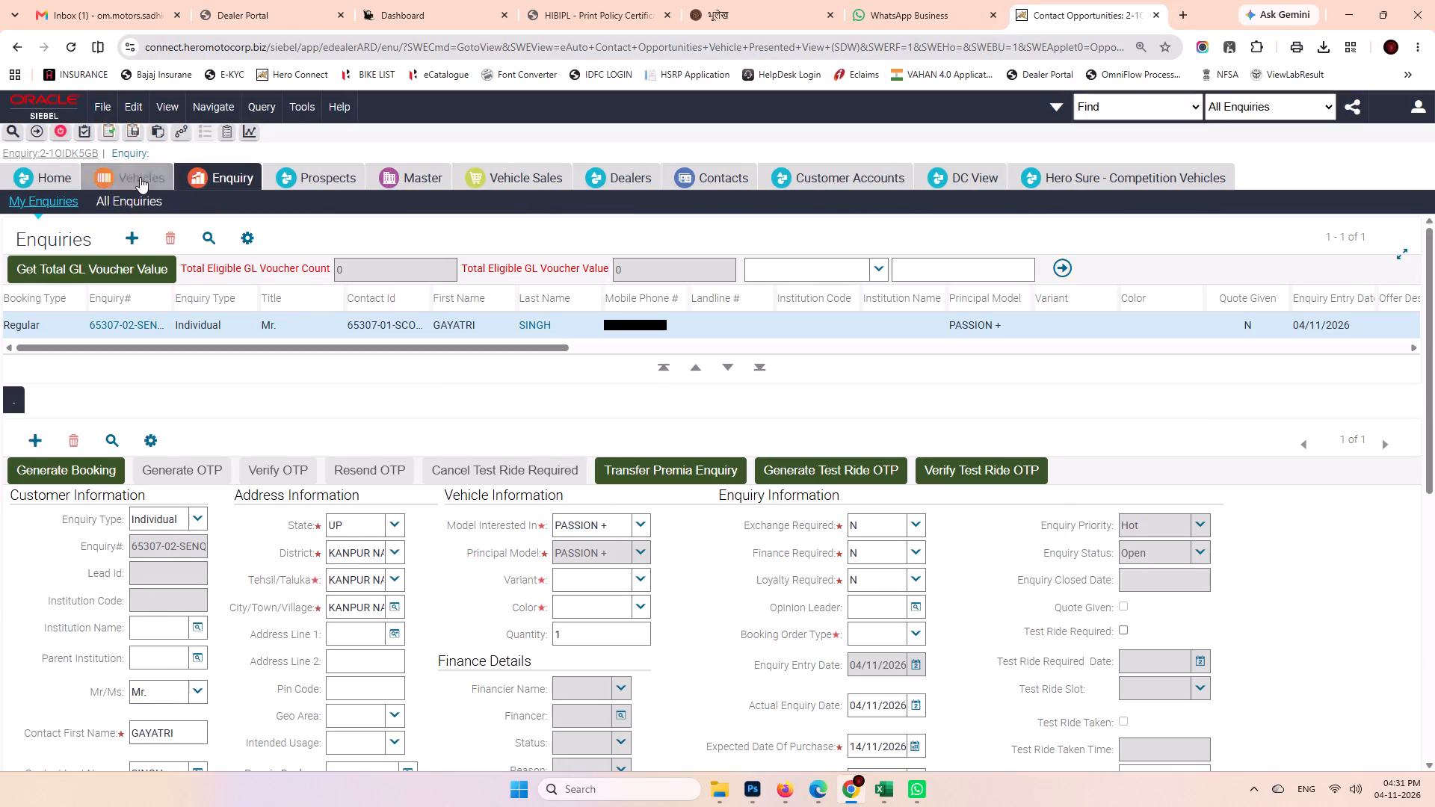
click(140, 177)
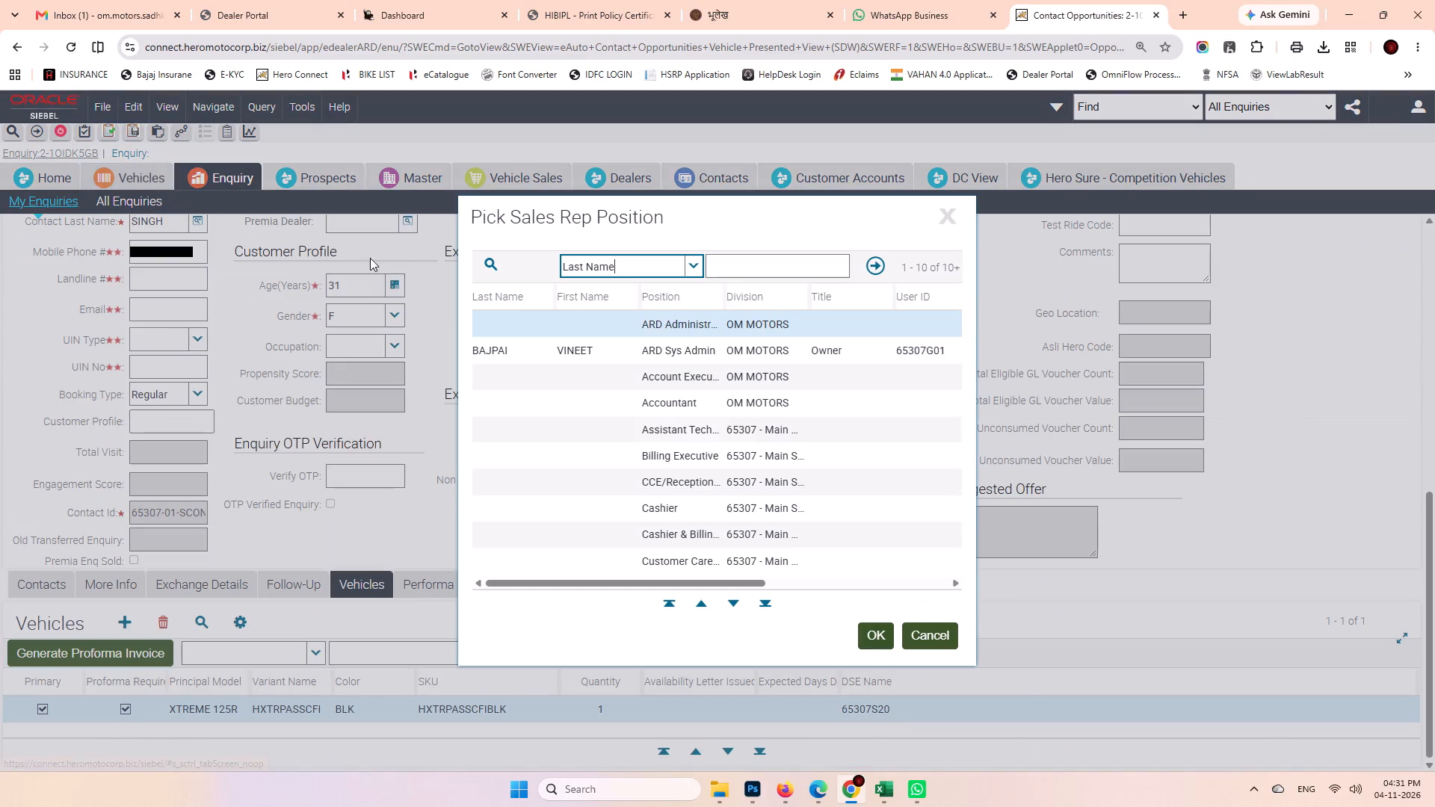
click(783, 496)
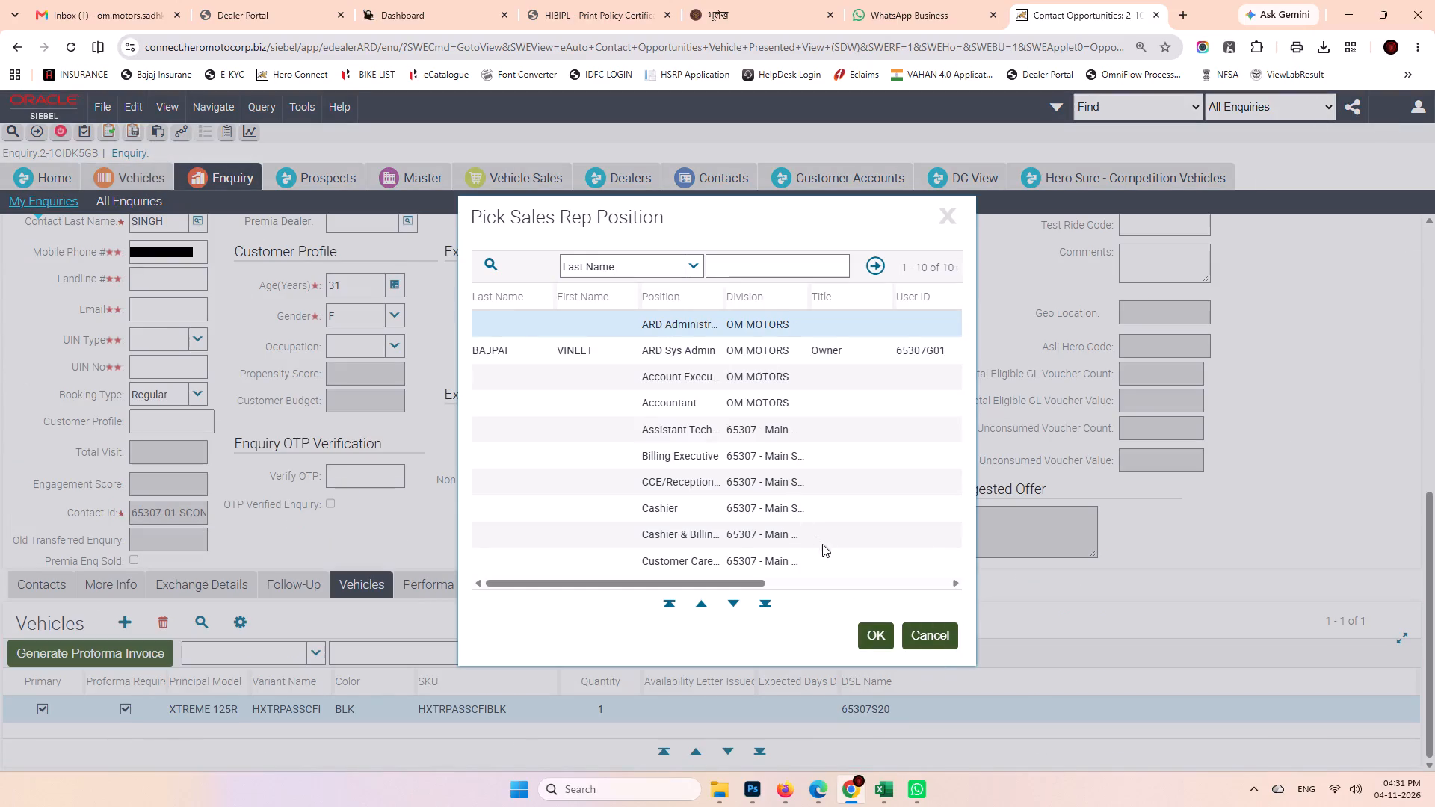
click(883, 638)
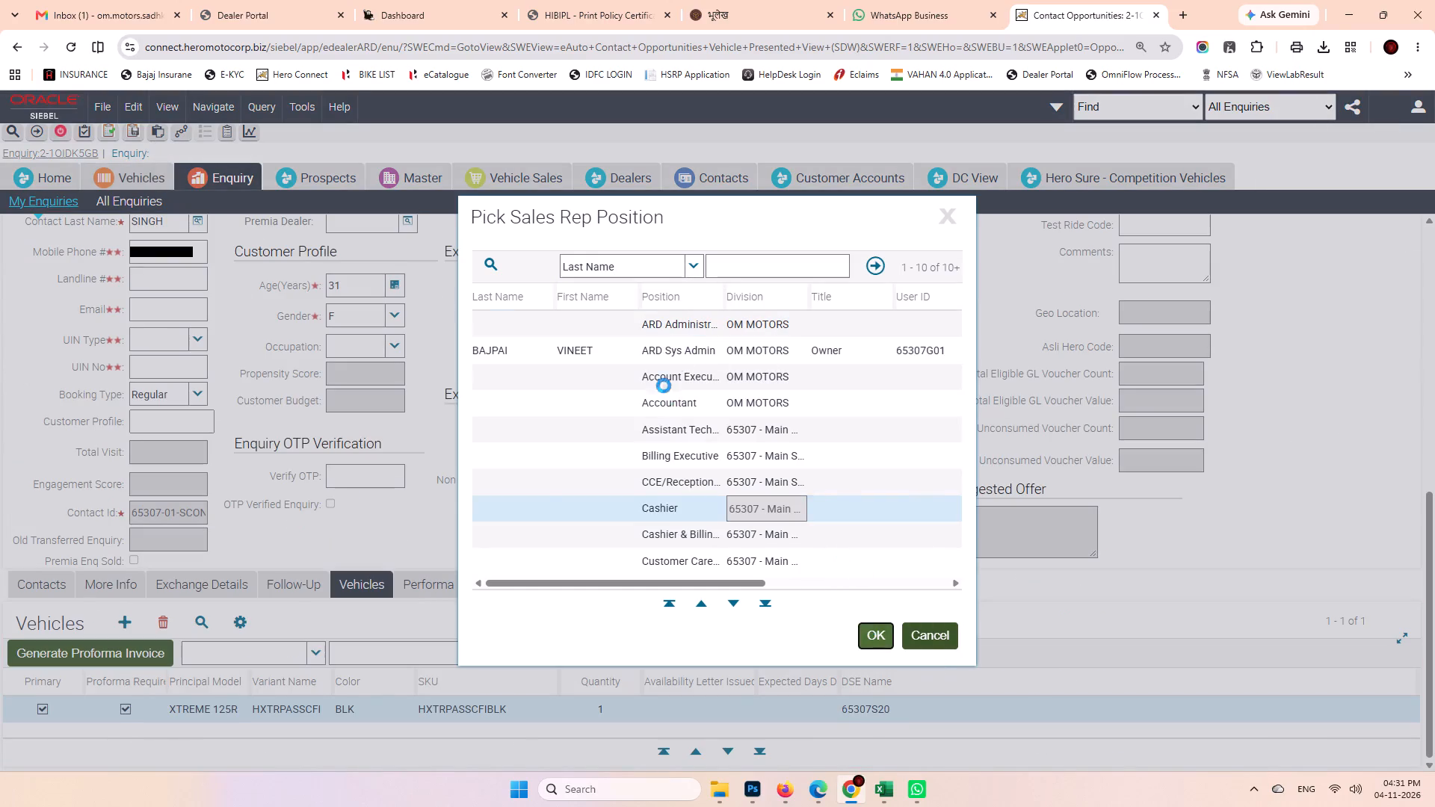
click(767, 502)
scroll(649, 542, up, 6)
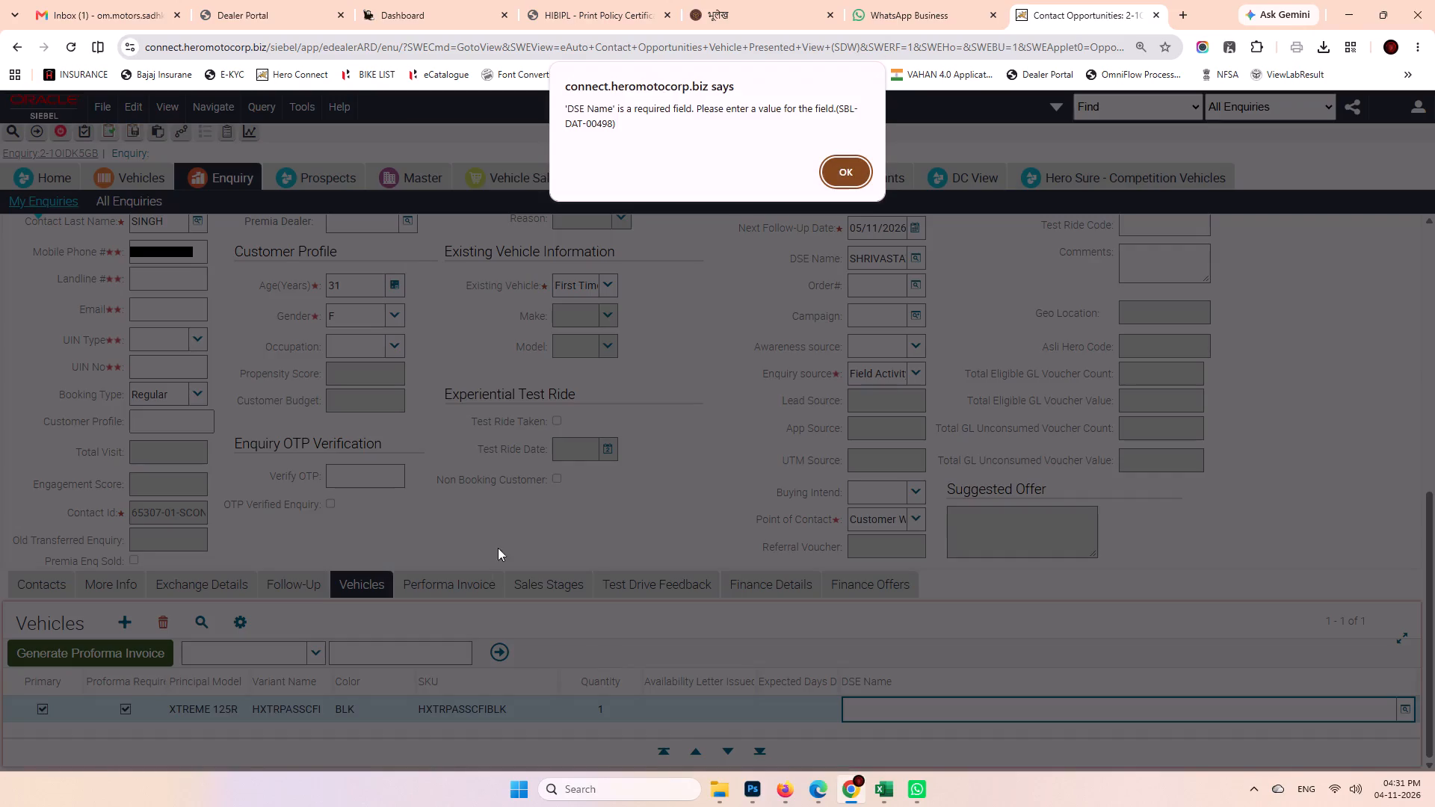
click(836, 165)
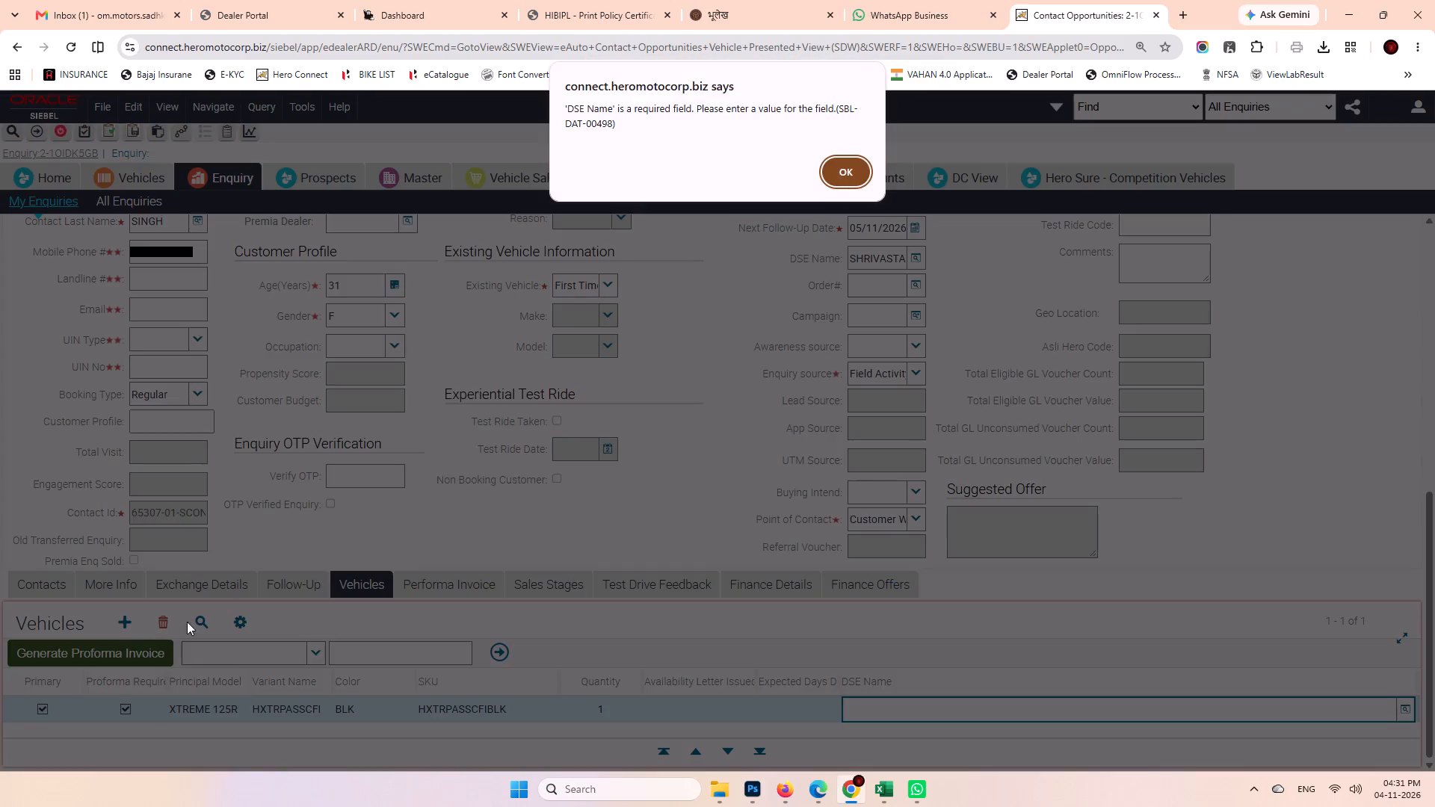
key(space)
Delete the XTREME 125R record from the enquiry's Vehicles list.
scroll(293, 546, down, 12)
click(171, 619)
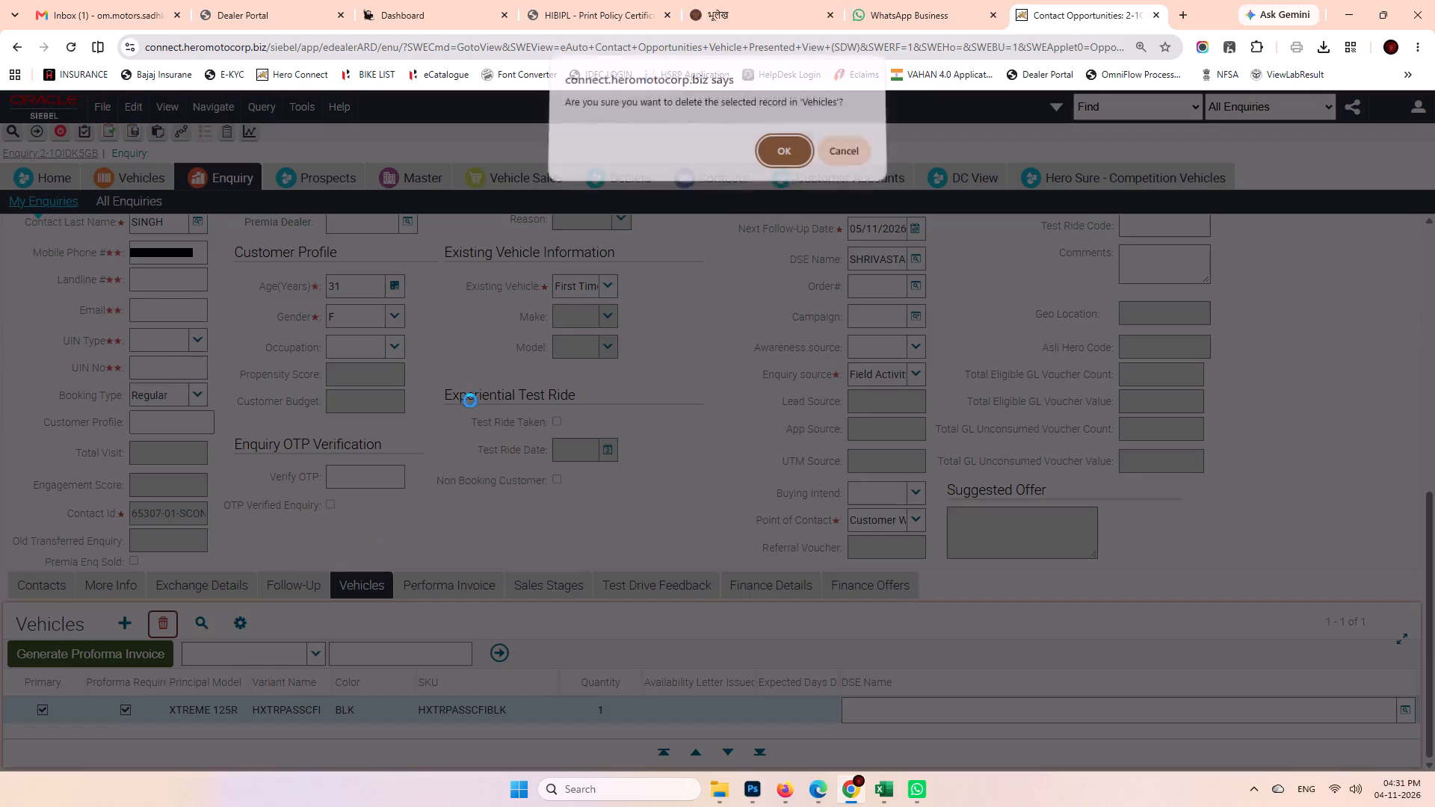
click(787, 153)
scroll(354, 510, up, 7)
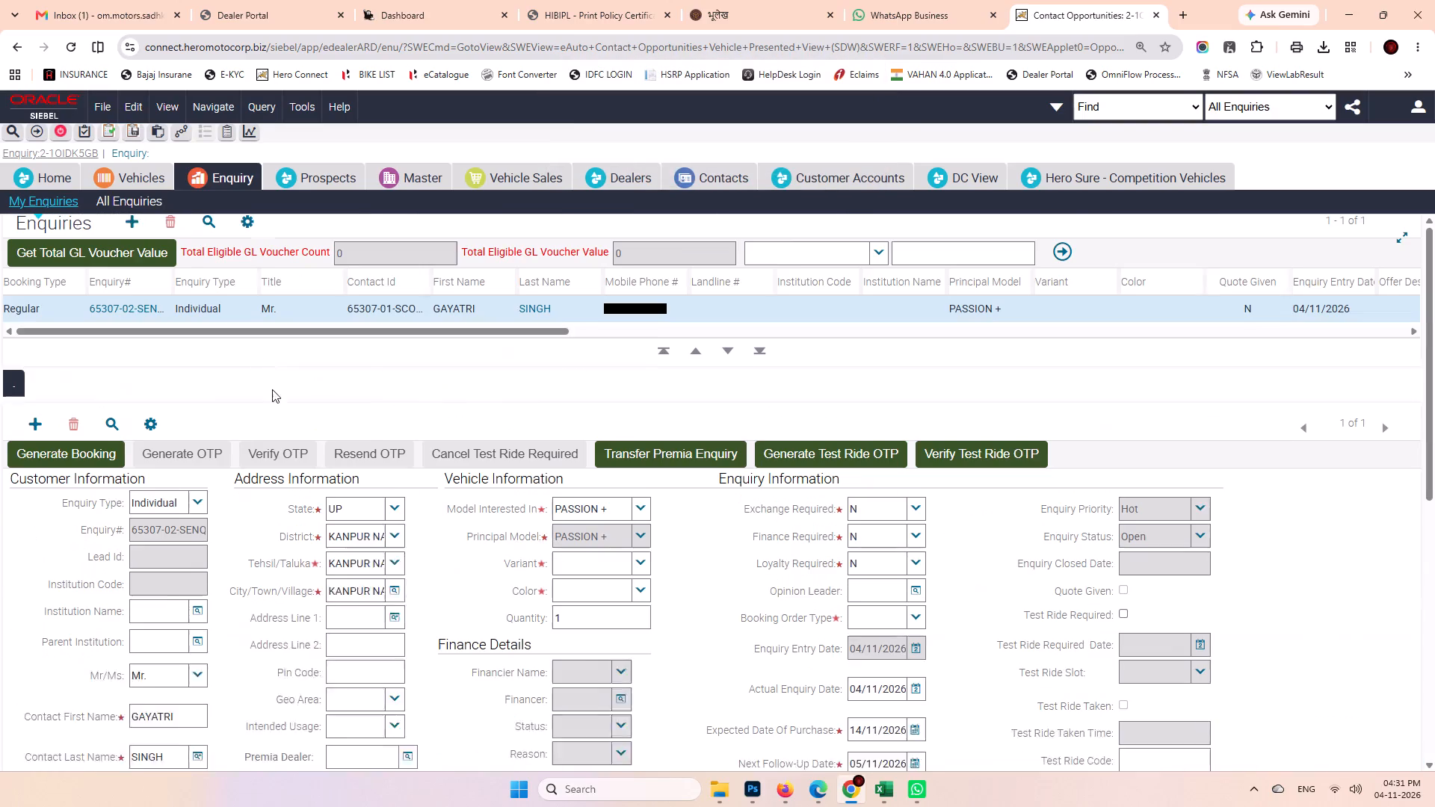
scroll(272, 389, up, 5)
click(143, 166)
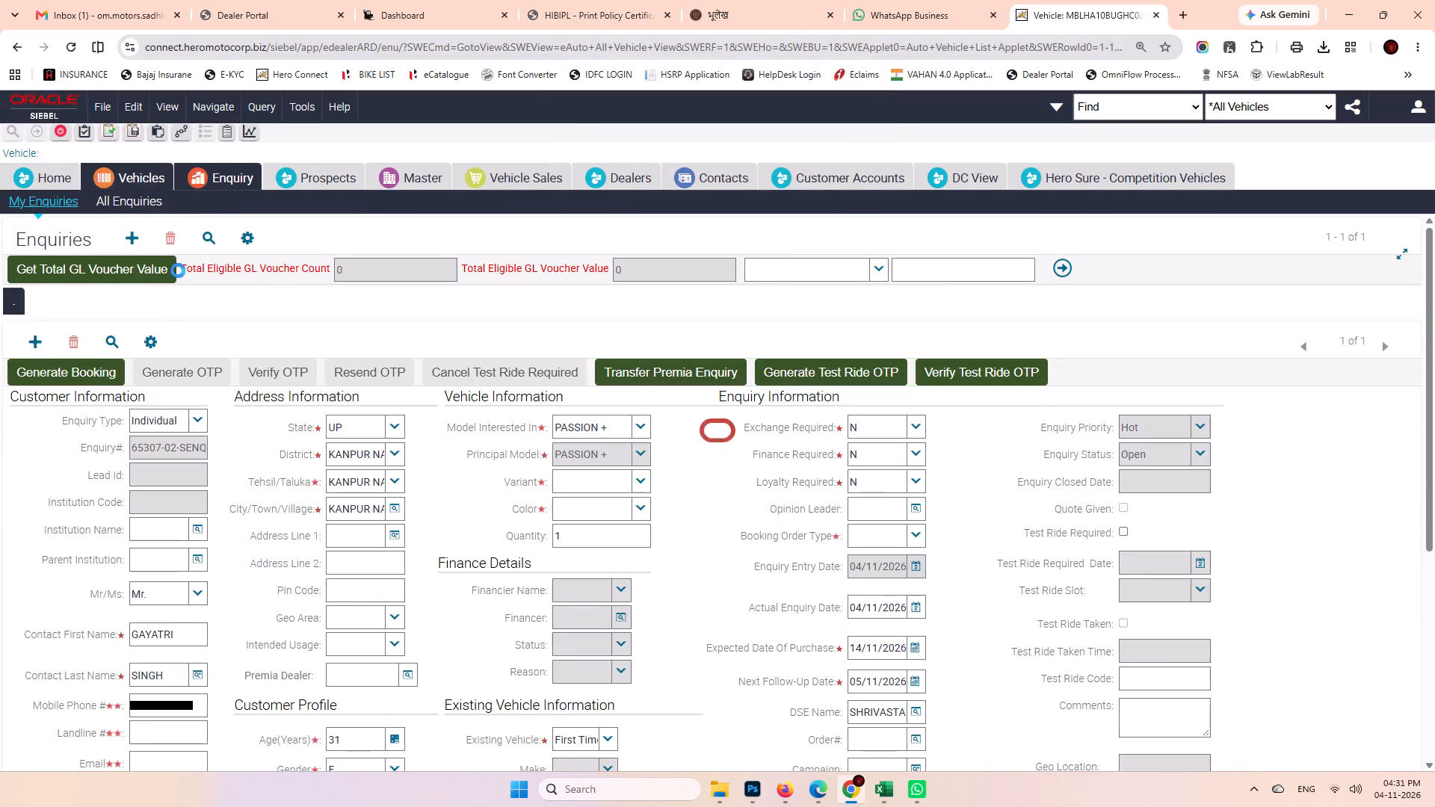
click(122, 231)
text(*51211)
key(Return)
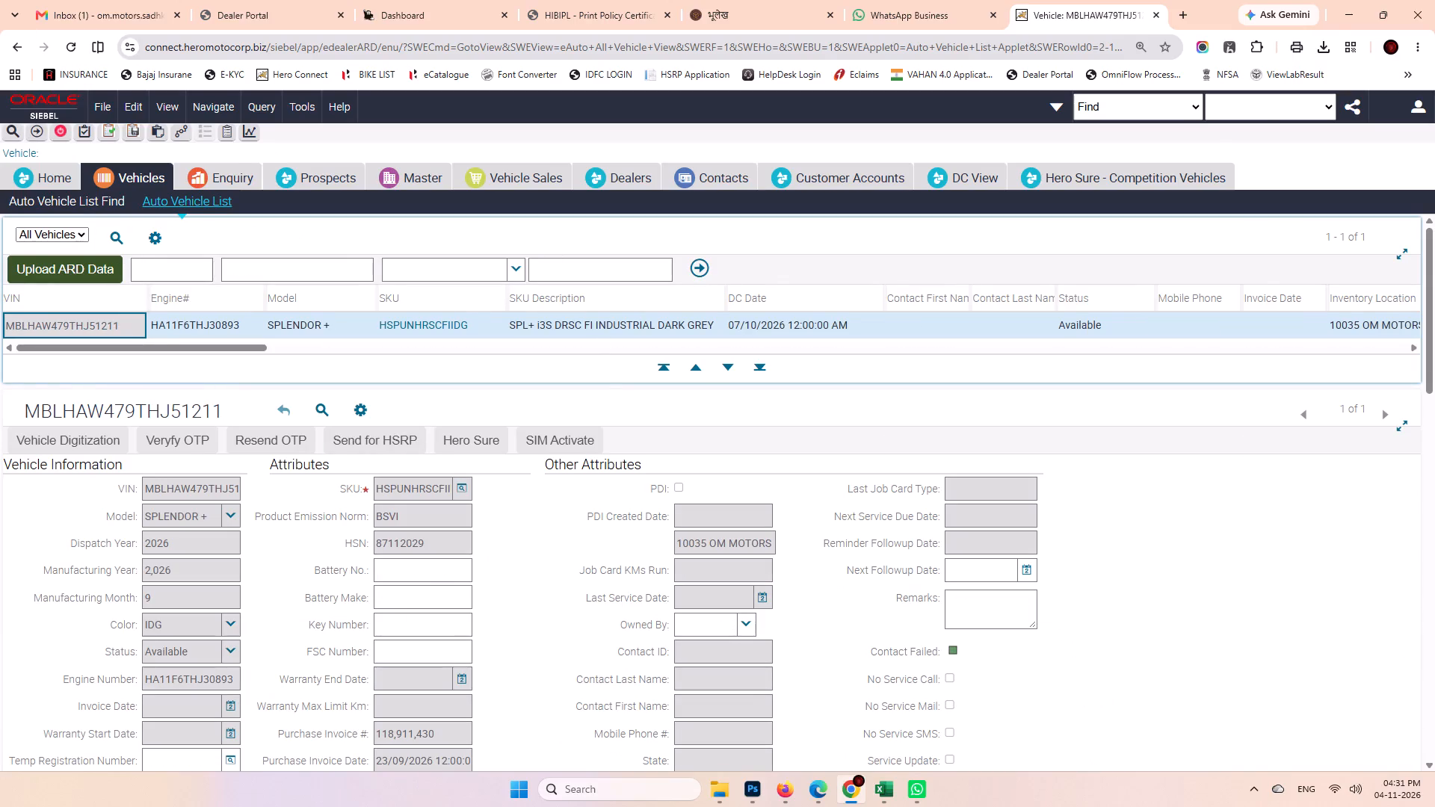
Select the full SKU description text of the SPLENDOR + vehicle with the VIN ending in 51211.
drag(513, 324, 713, 323)
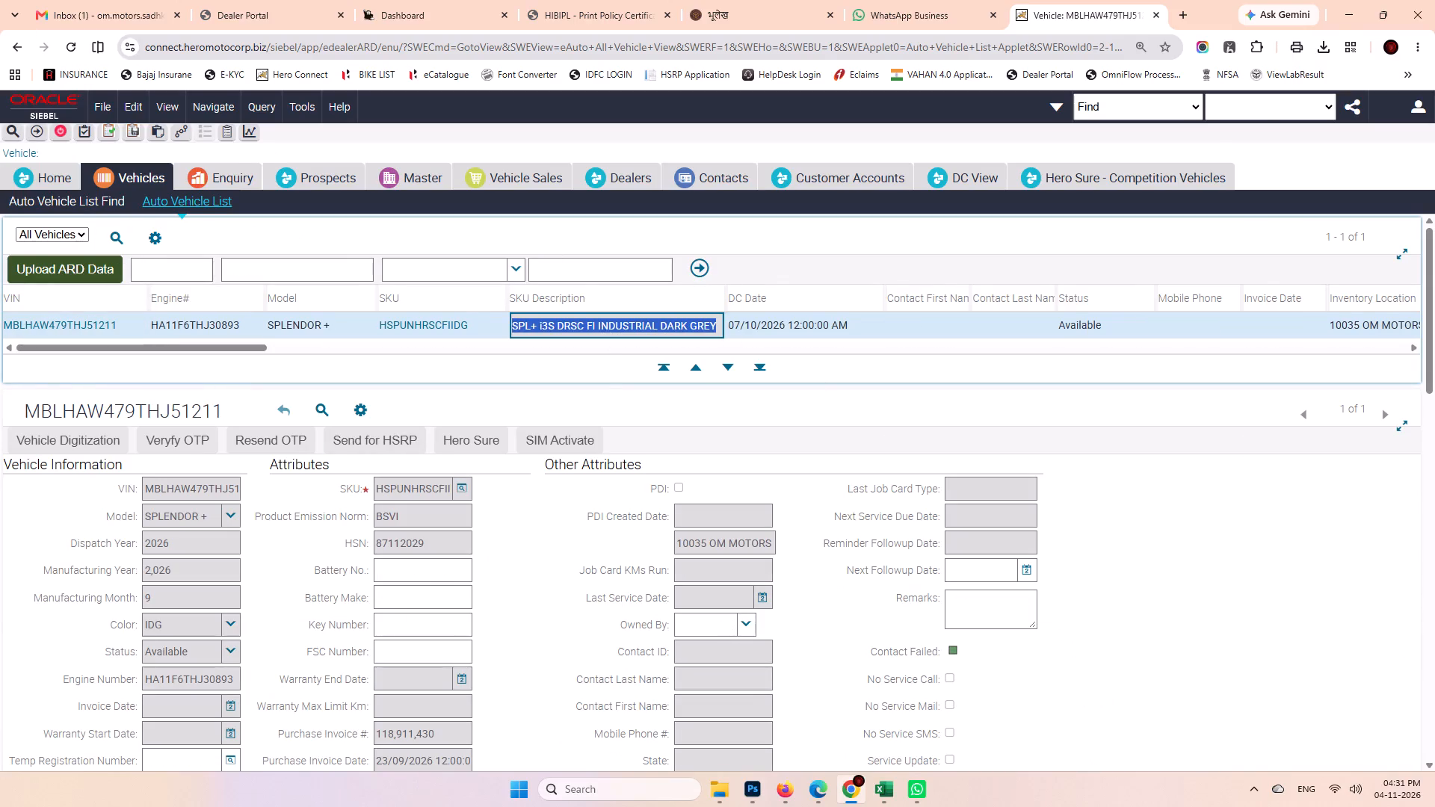
click(561, 548)
scroll(558, 581, up, 12)
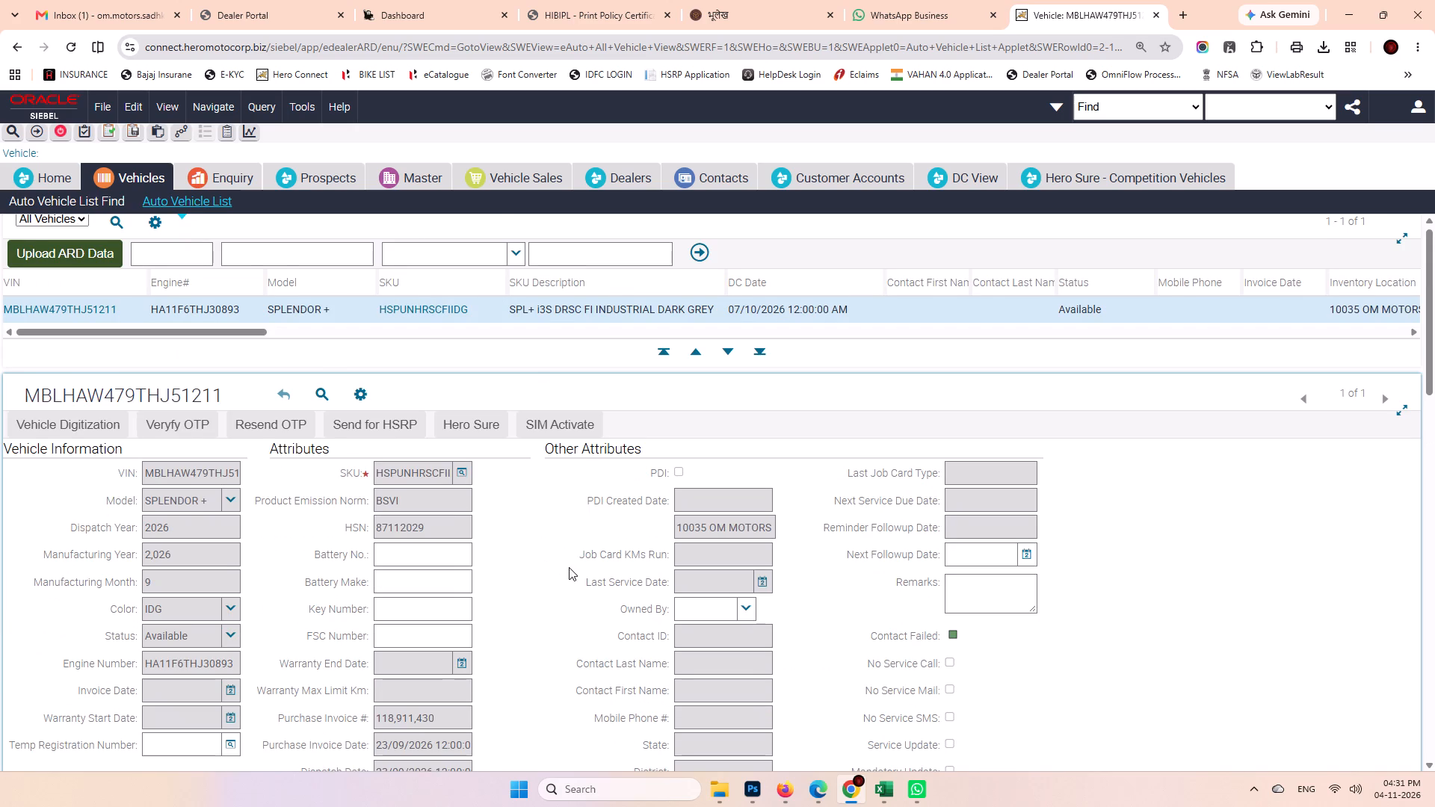
drag(510, 324, 545, 324)
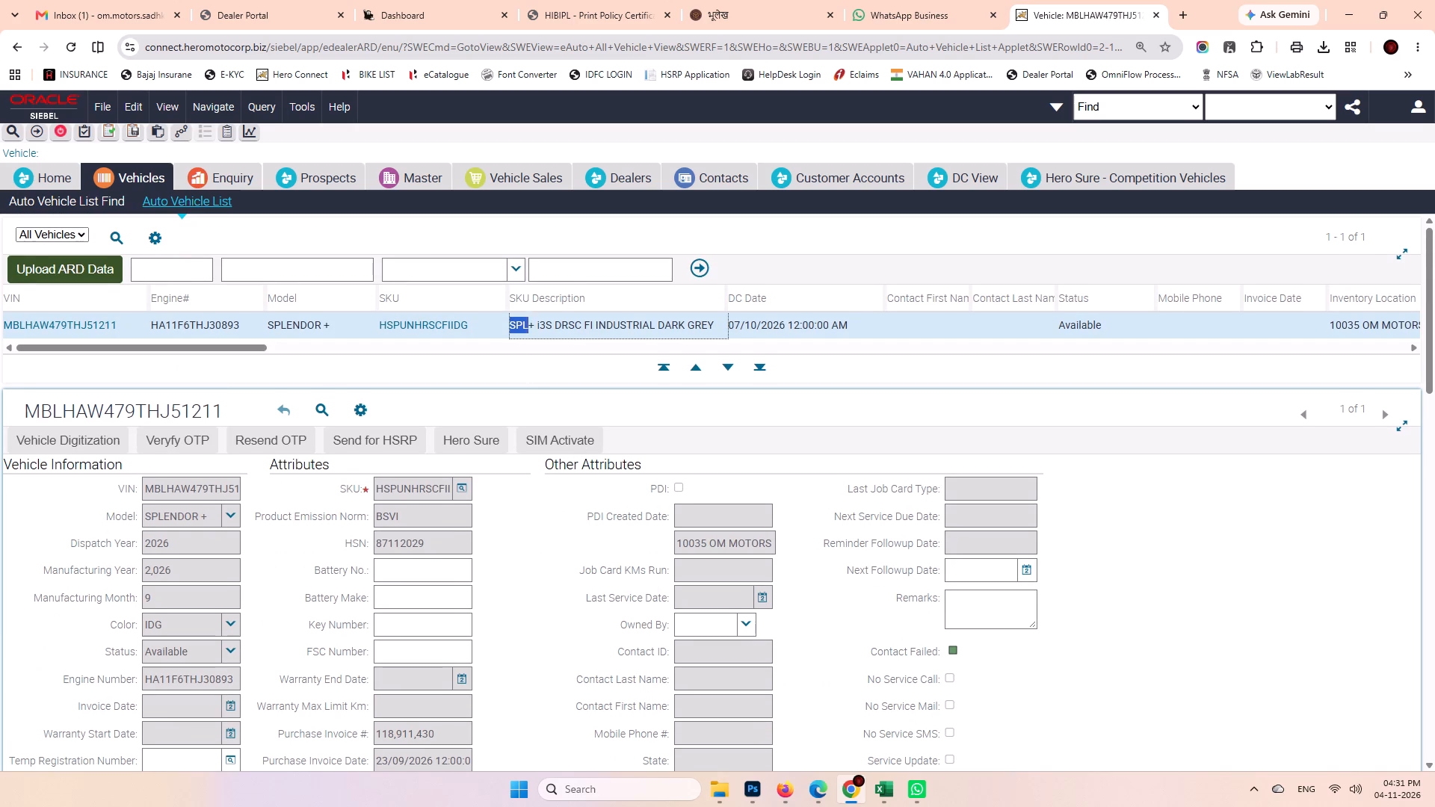
drag(545, 324, 713, 334)
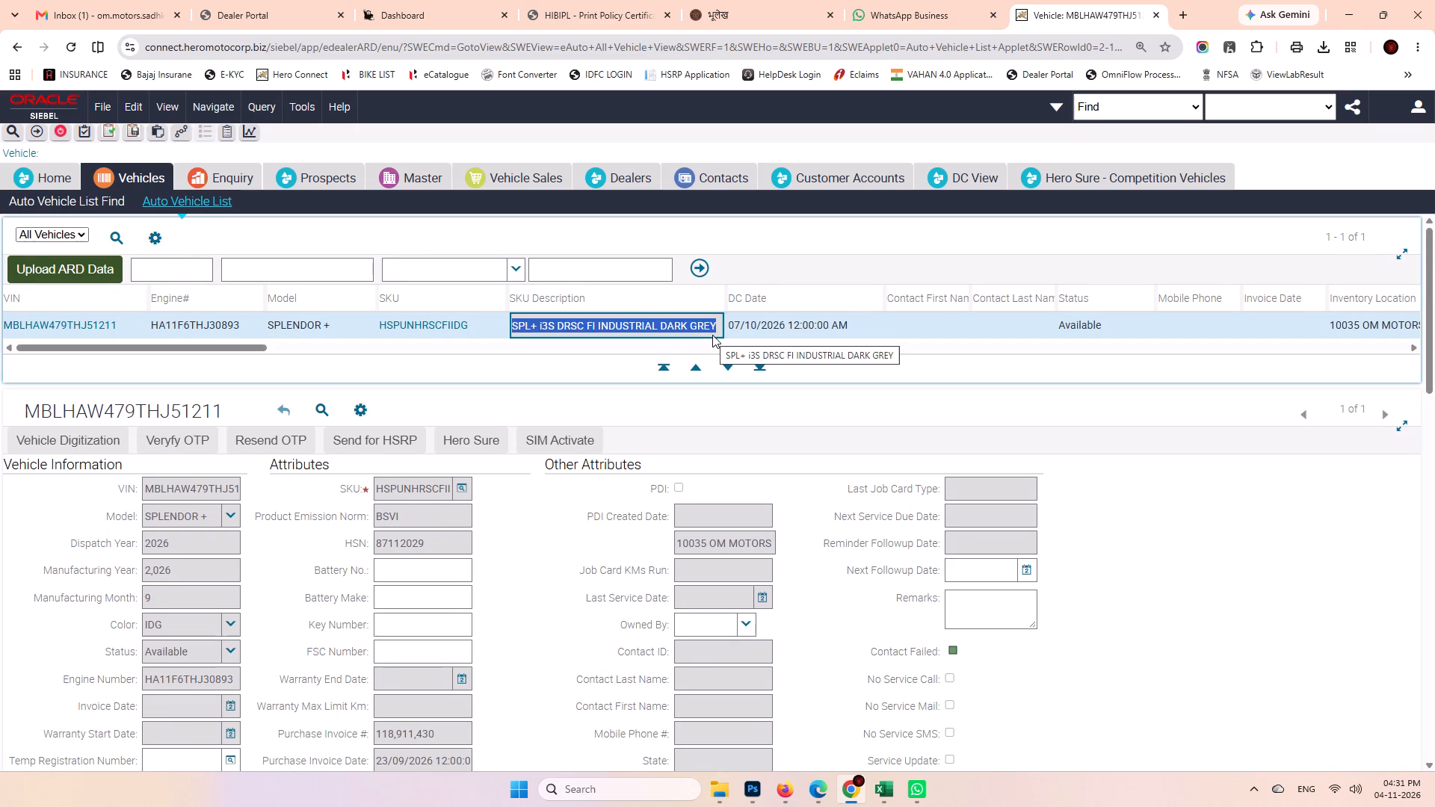
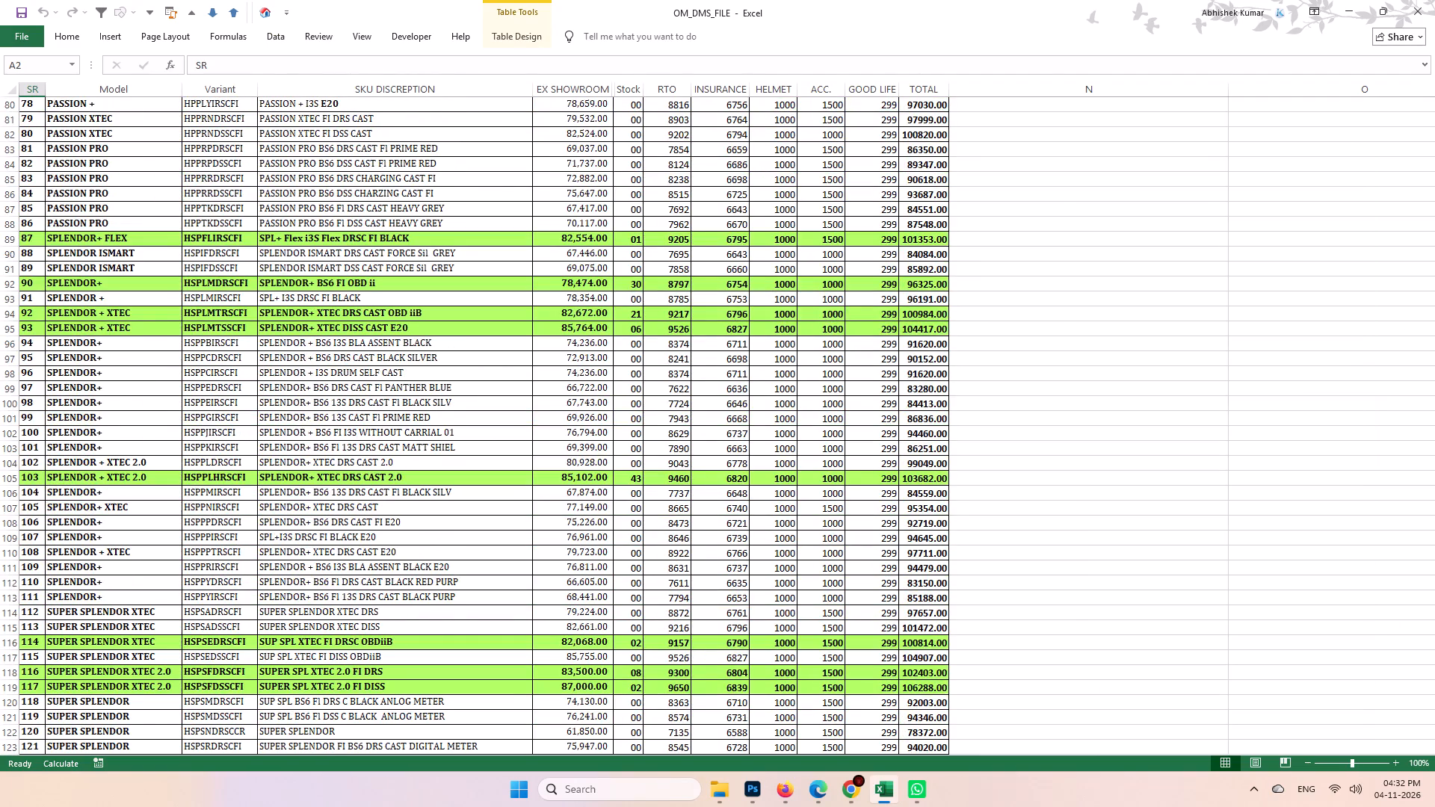
Look up the ex-showroom price of SPL+ i3S DRSC FI 125MILLINON EDITION in the price table.
scroll(365, 374, down, 2)
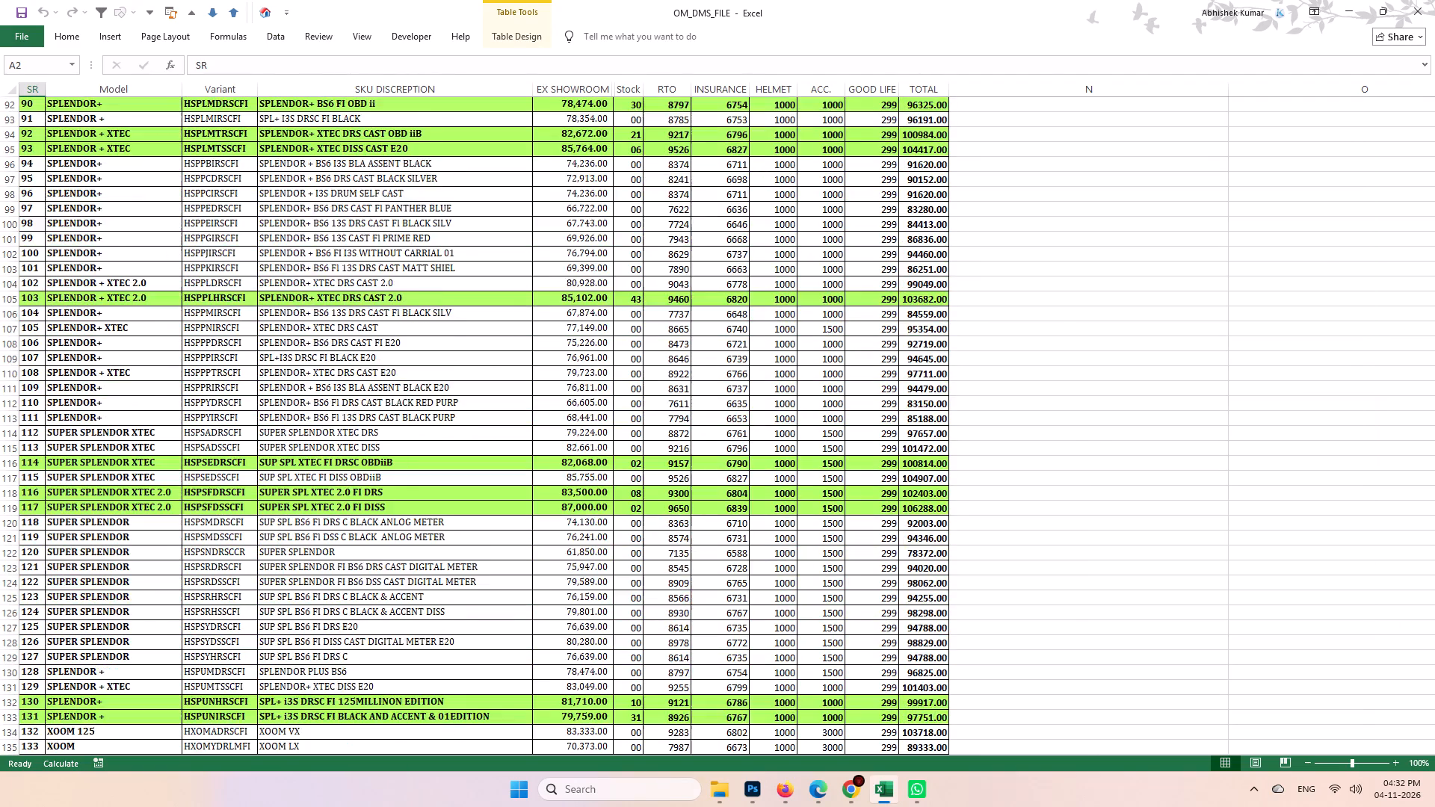
scroll(351, 448, down, 2)
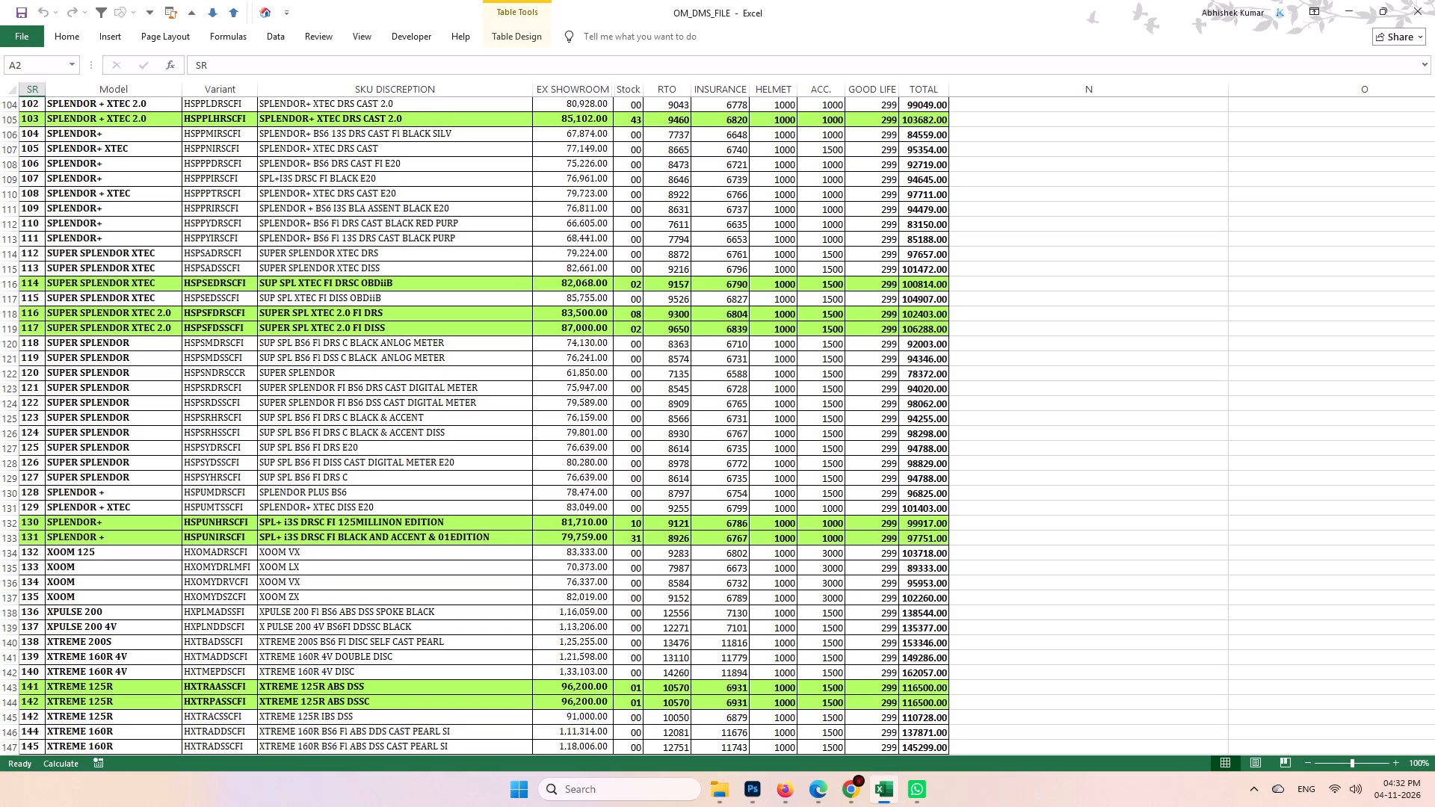
click(476, 524)
click(578, 528)
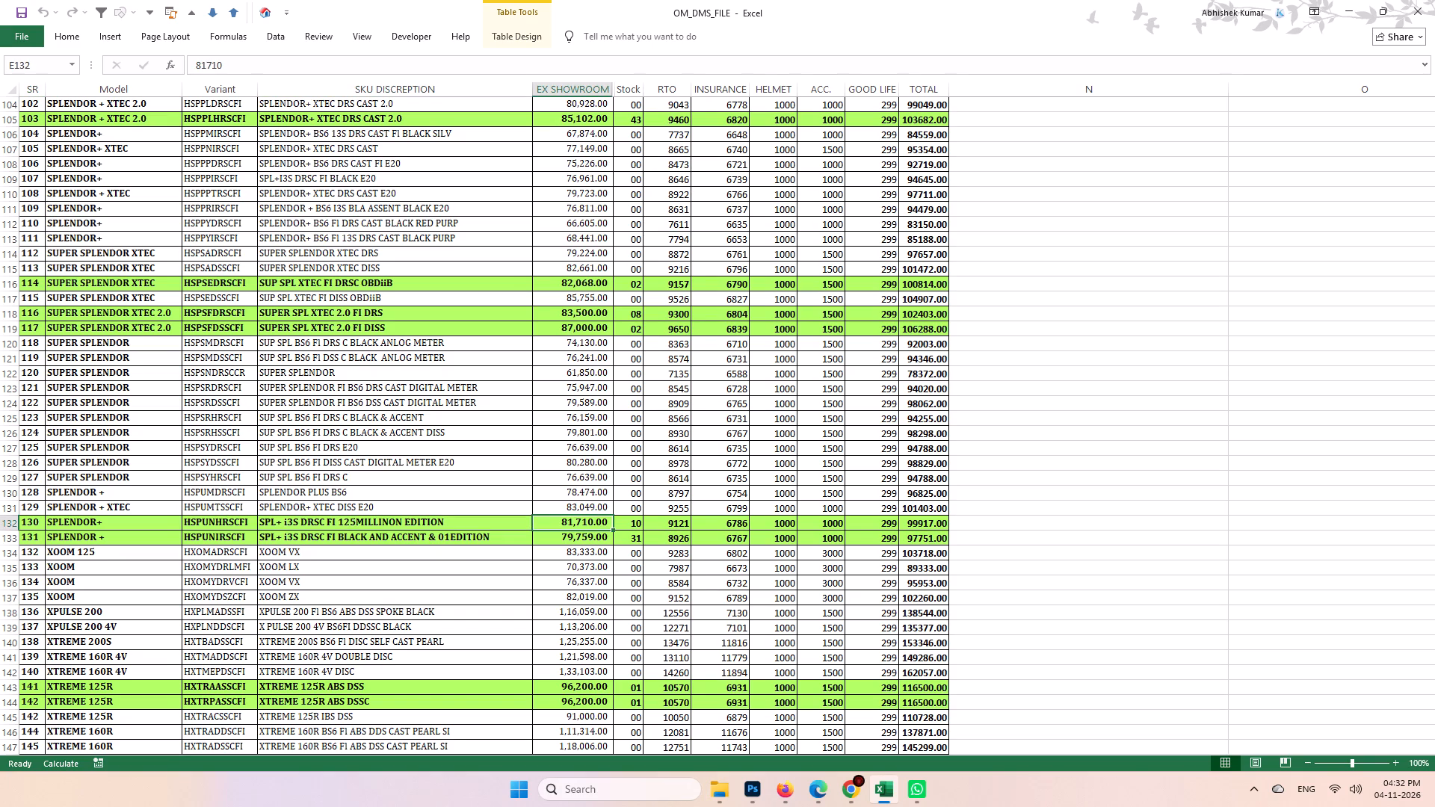
Save OM_DMS_FILE from its DMS Details dashboard and minimise the workbook window.
click(270, 0)
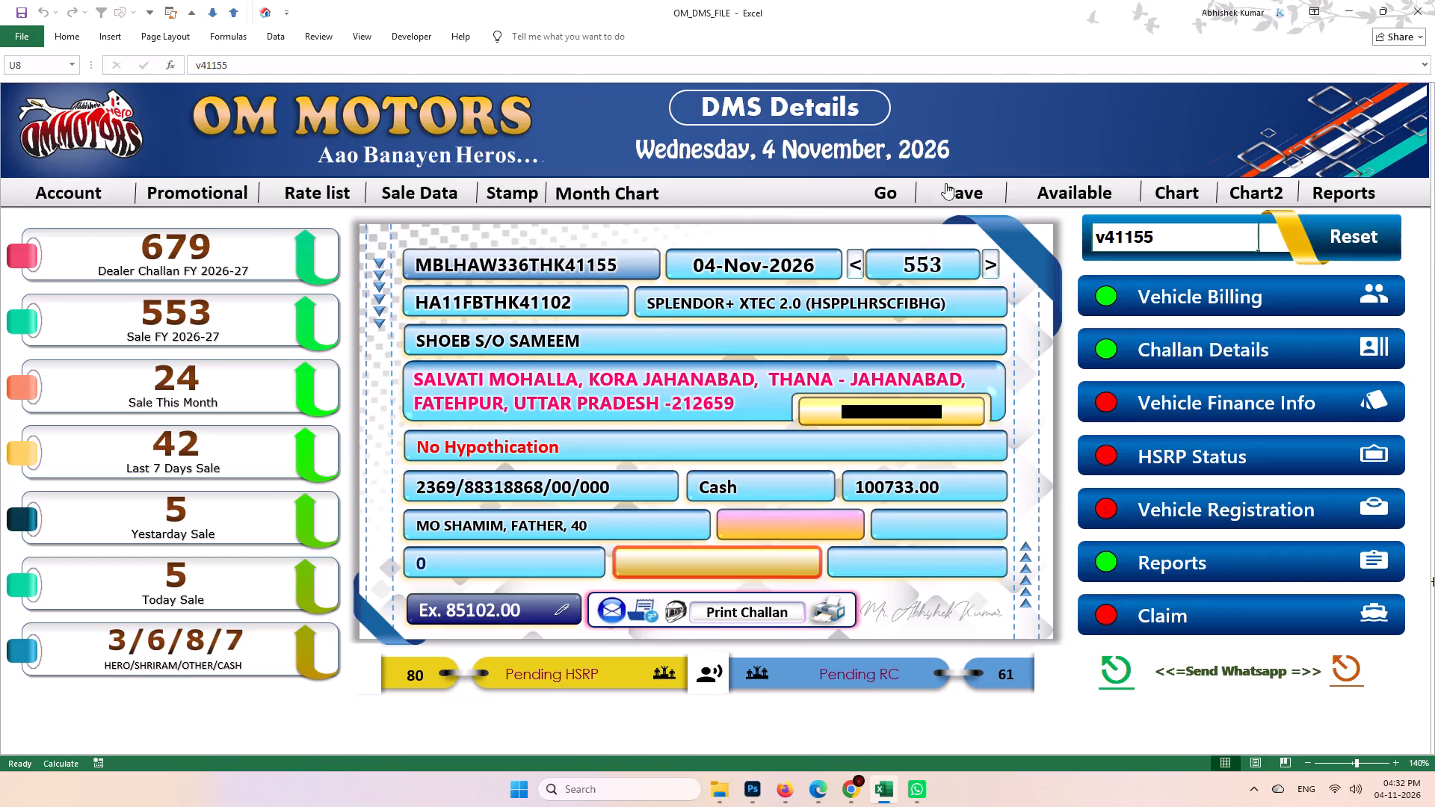
click(960, 185)
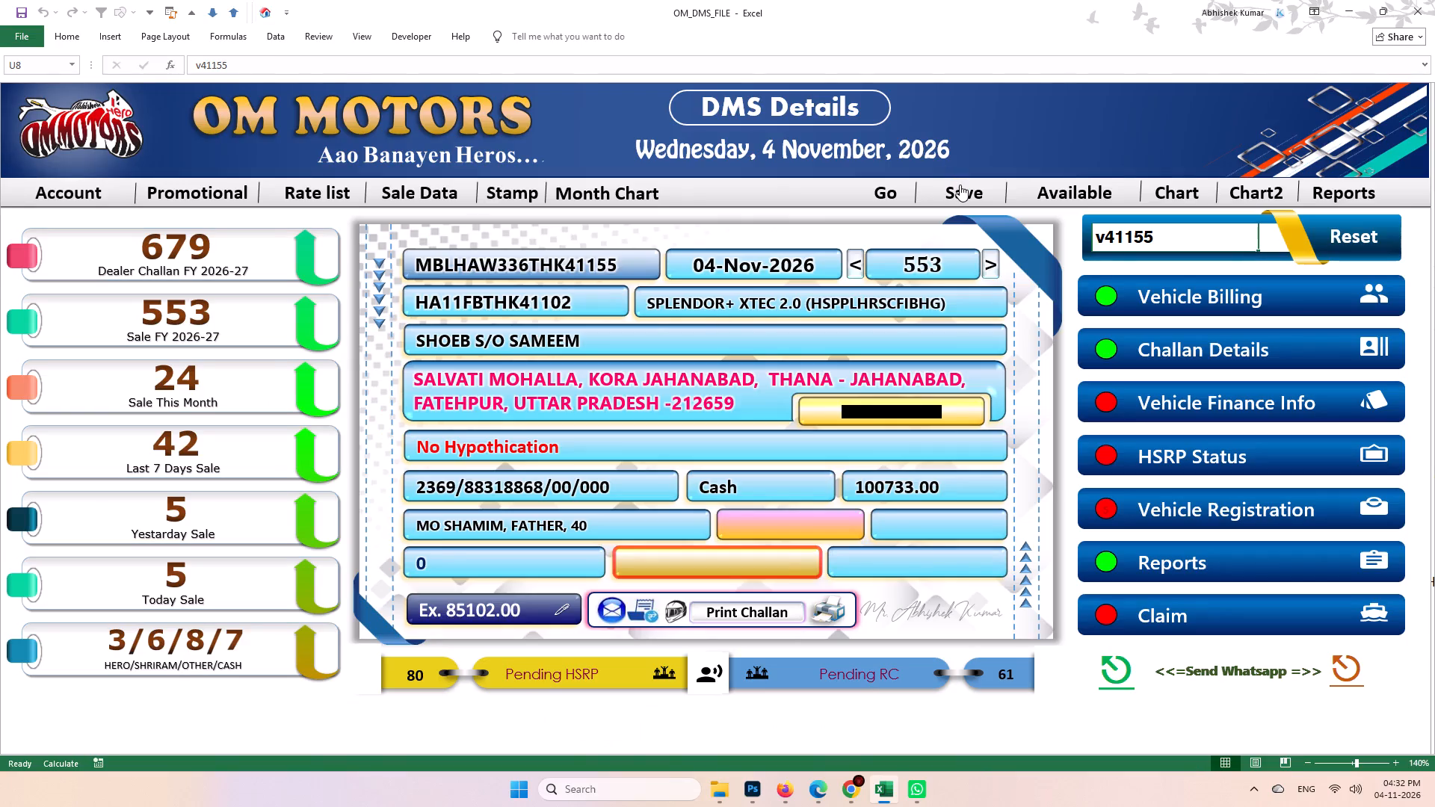
click(955, 198)
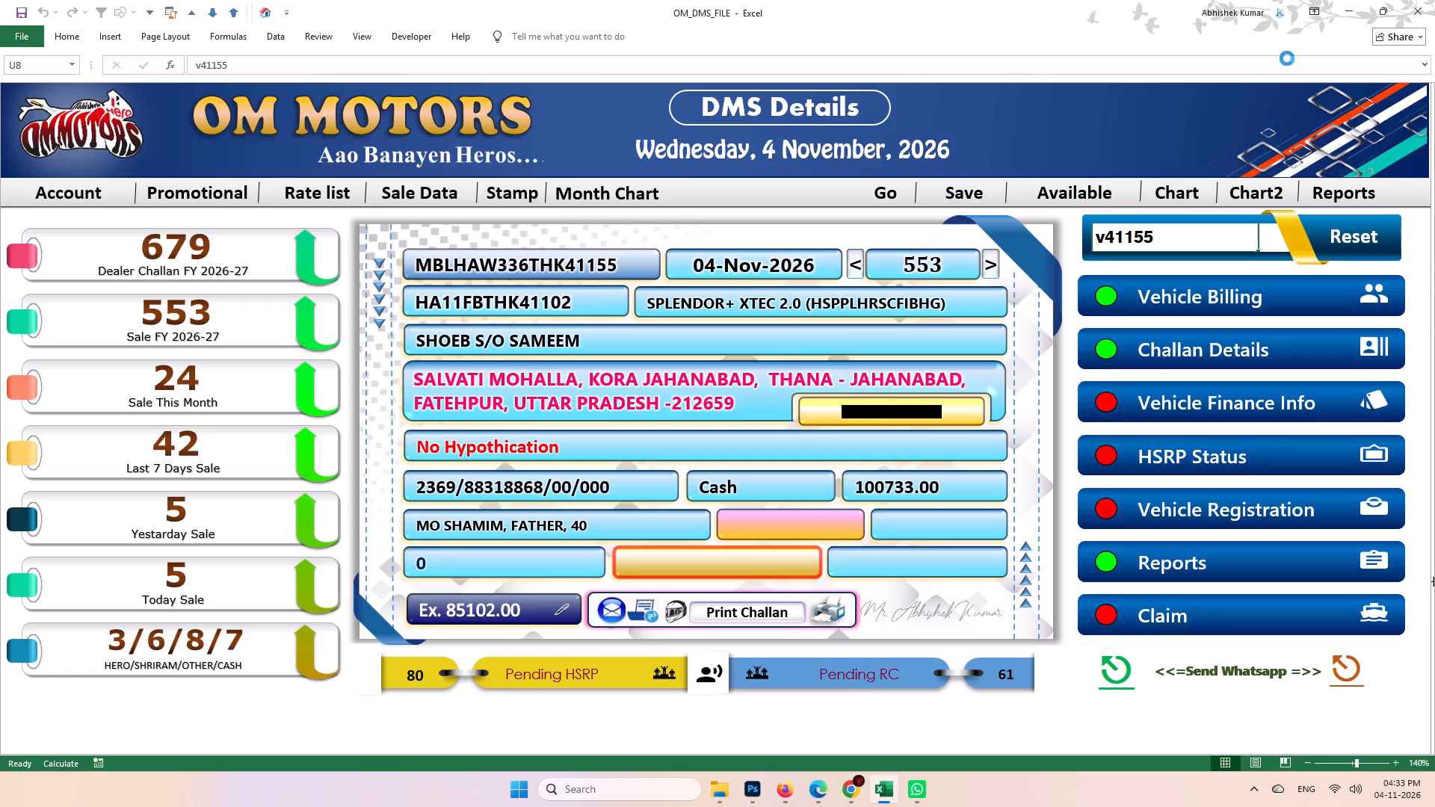
click(1354, 6)
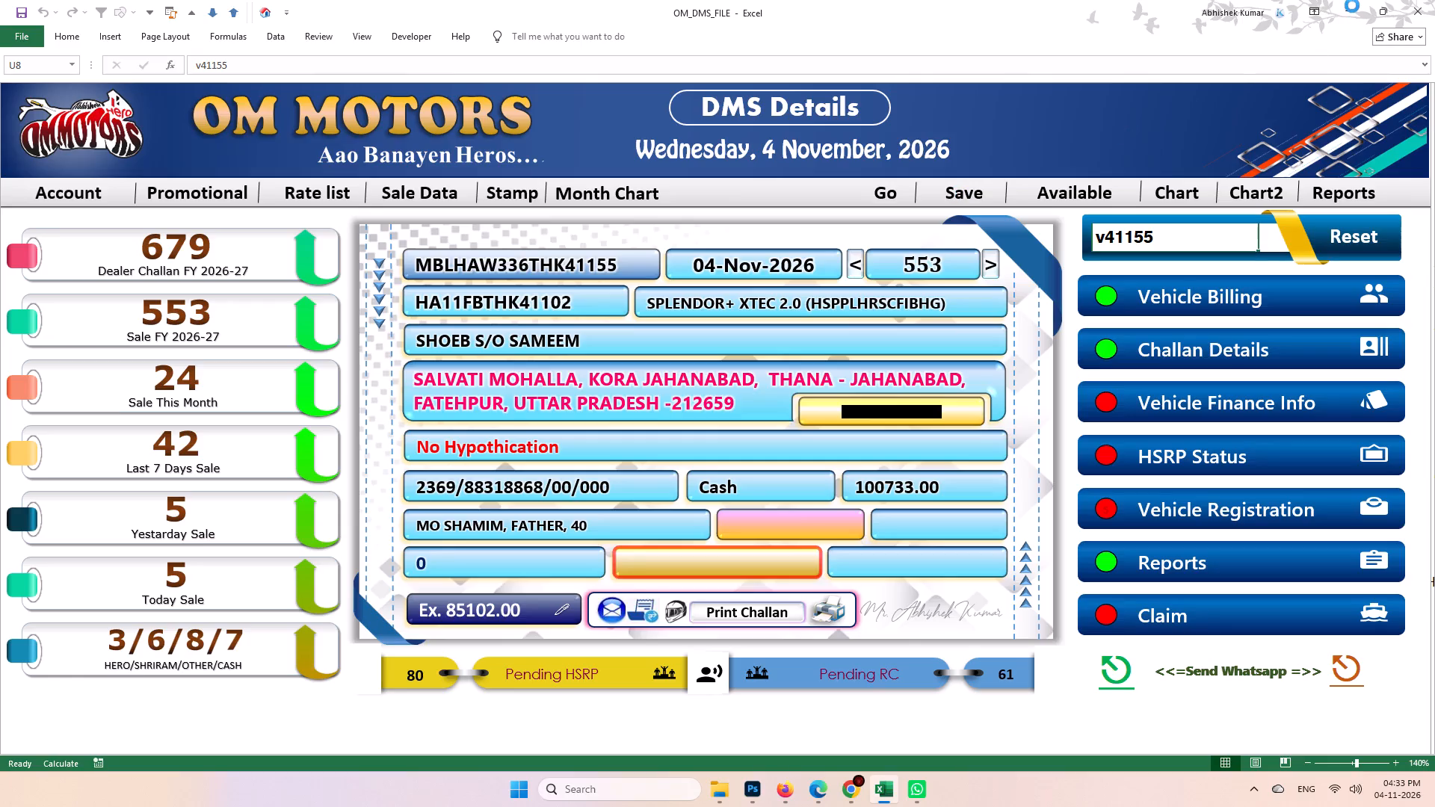